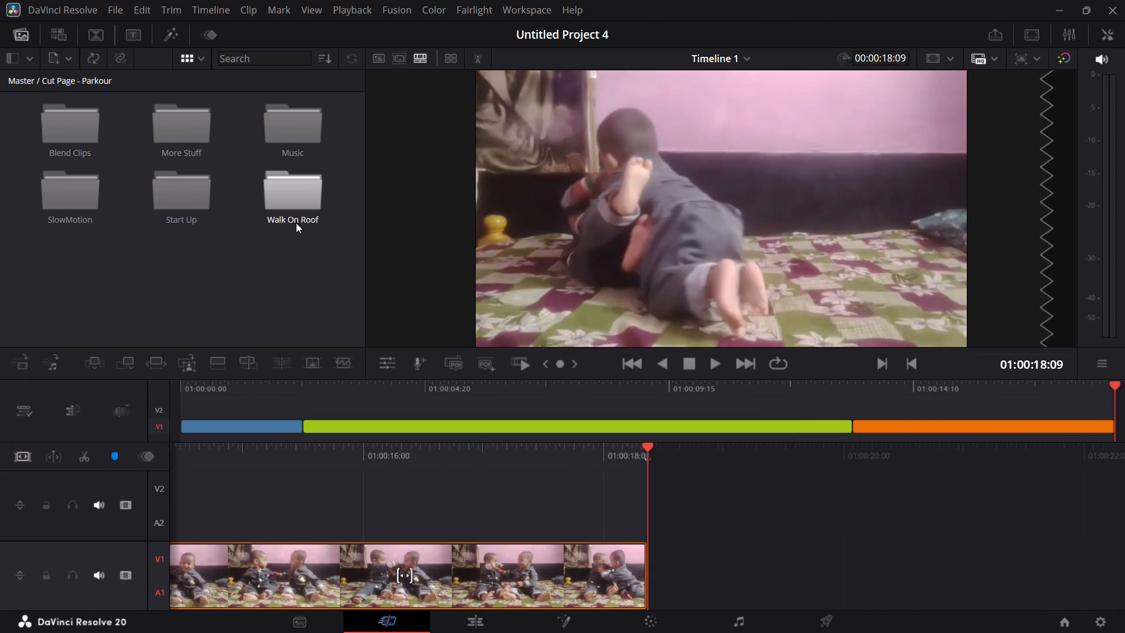
Open the Walk On Roof bin inside the Cut Page - Parkour bin.
double_click(295, 220)
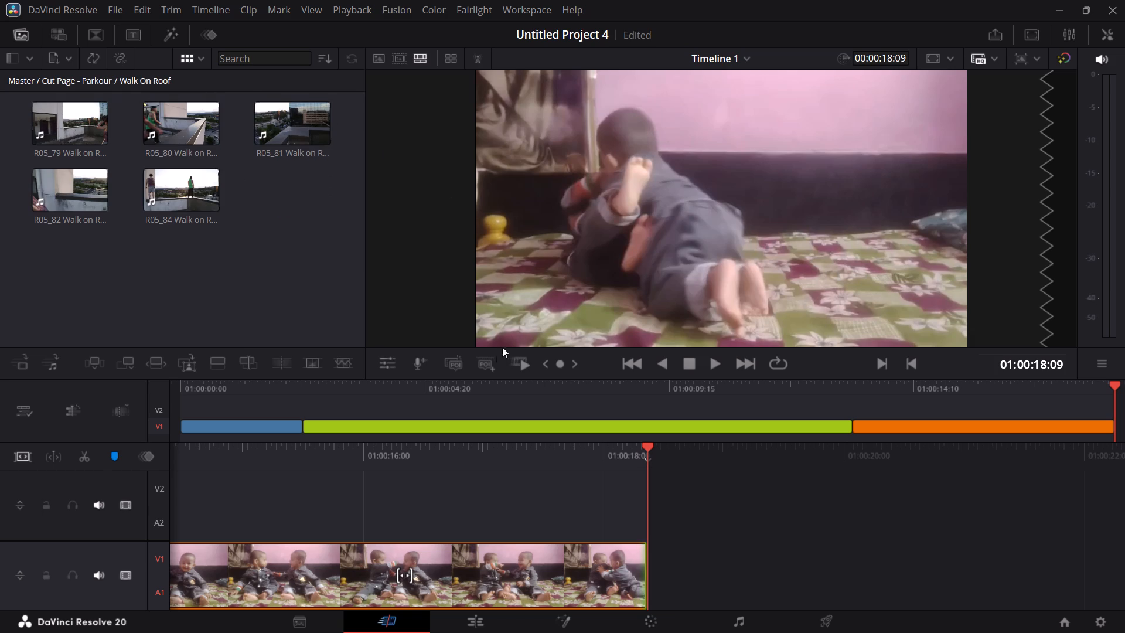
Delete all the clips from Timeline 1, leaving the timeline empty.
click(337, 584)
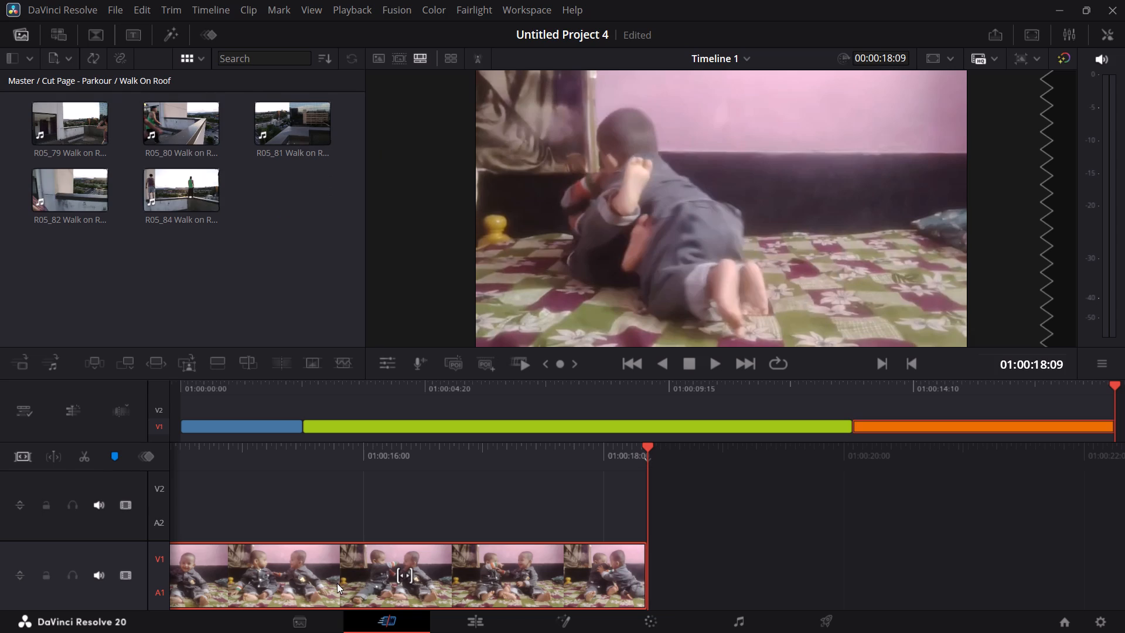
key(ctrl+a)
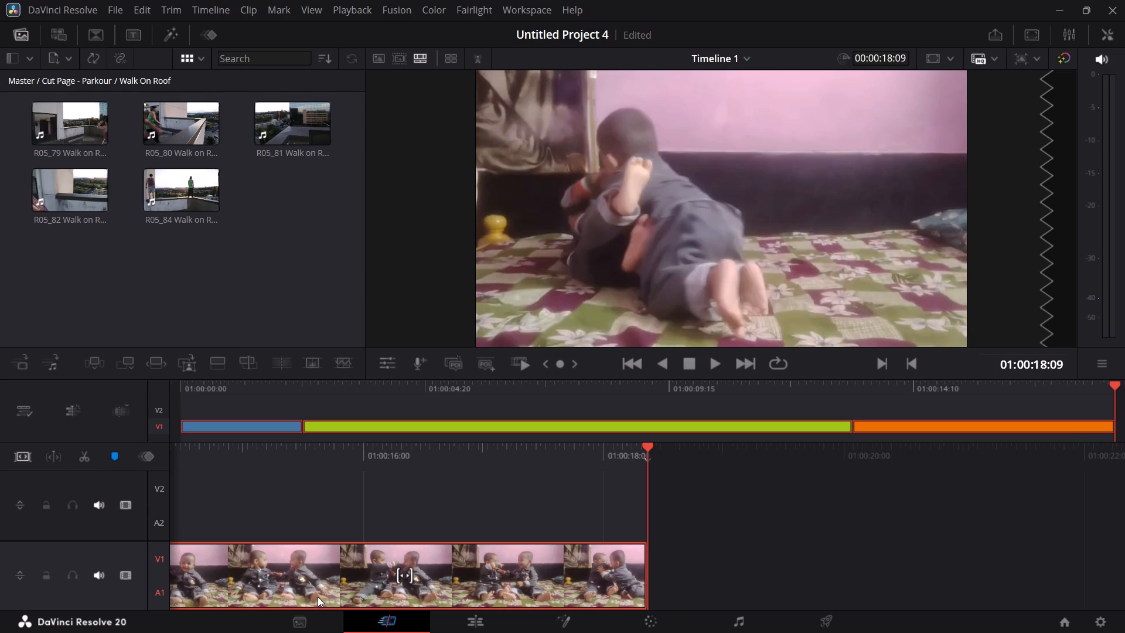
key(Delete)
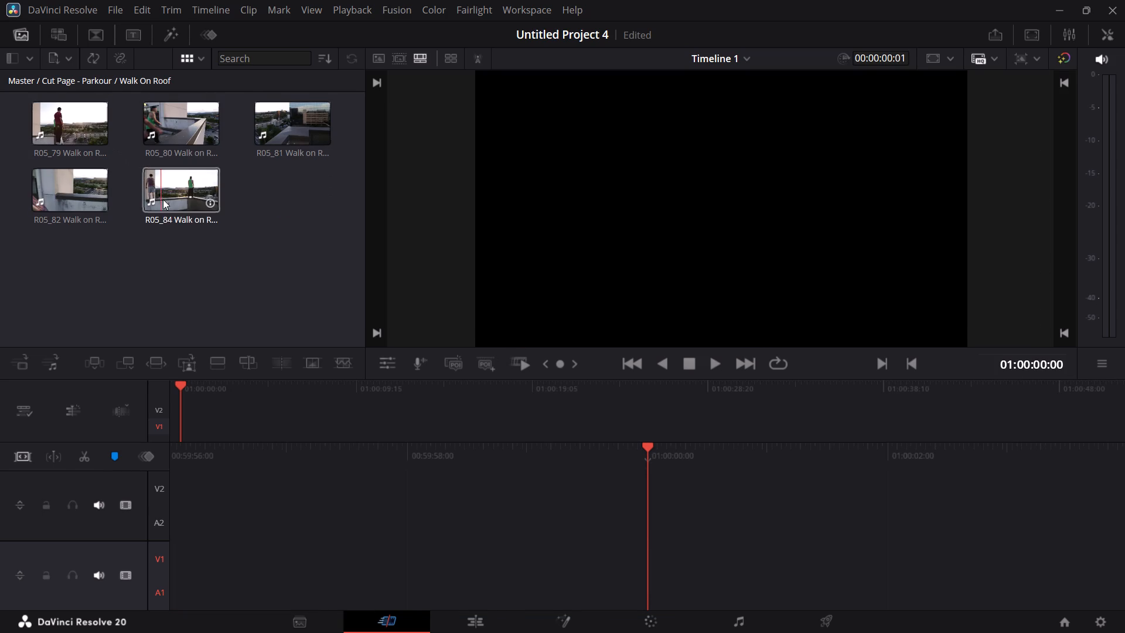
Load the R05_84 Walk on Roof clip in the source viewer and play it.
double_click(163, 199)
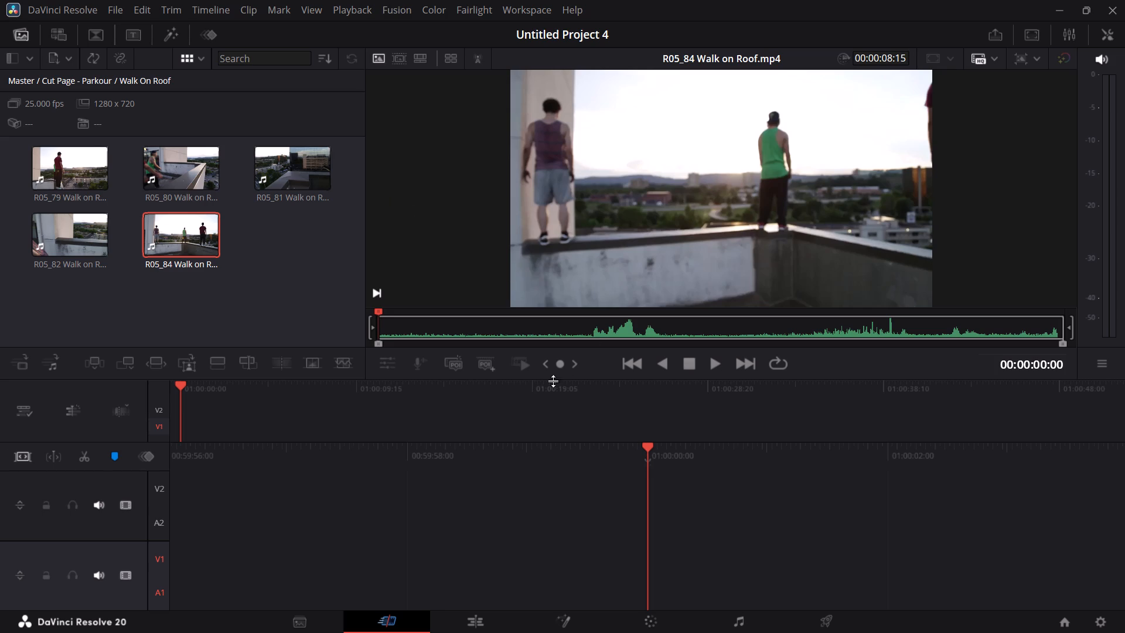
click(720, 362)
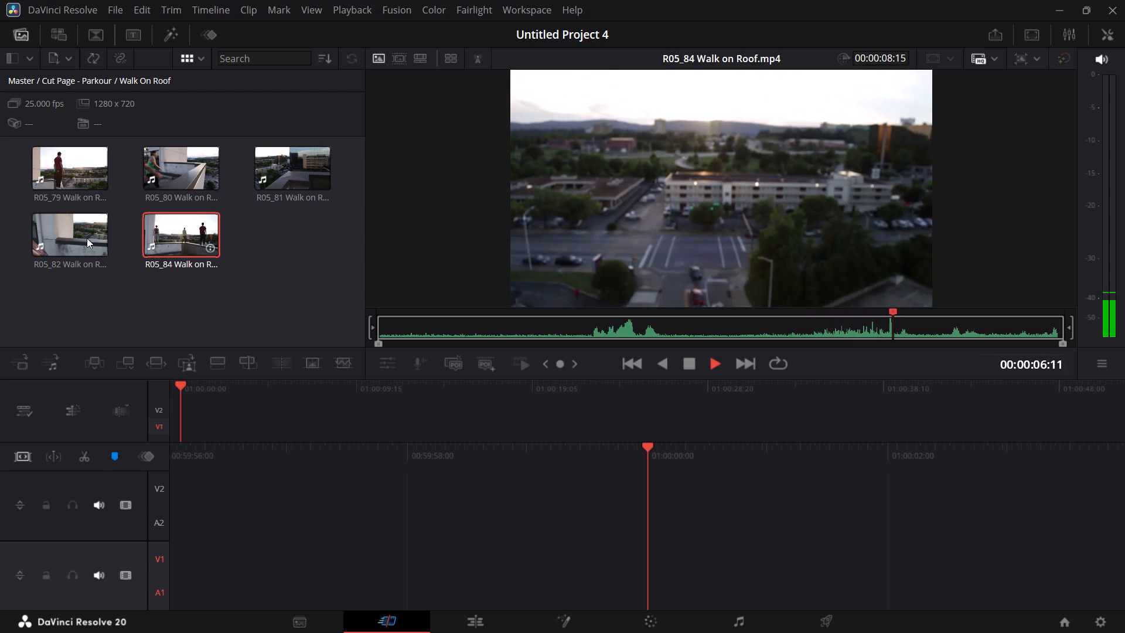
Load the R05_82 Walk on Roof clip in the source viewer, scrub through its opening seconds and play it to the end.
click(84, 239)
click(88, 234)
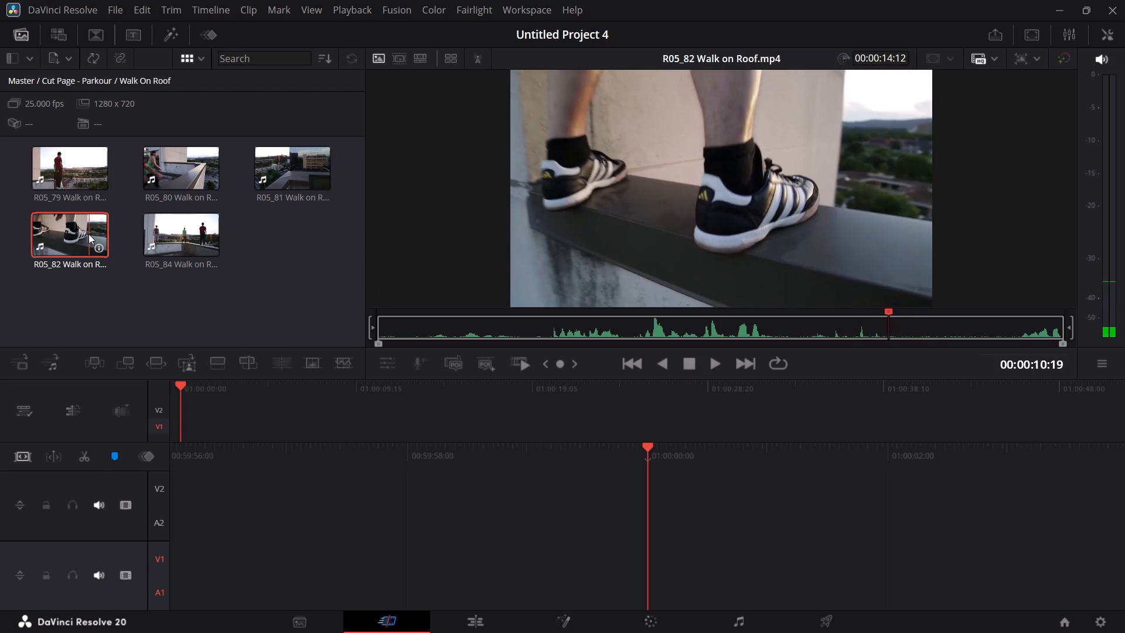
click(88, 233)
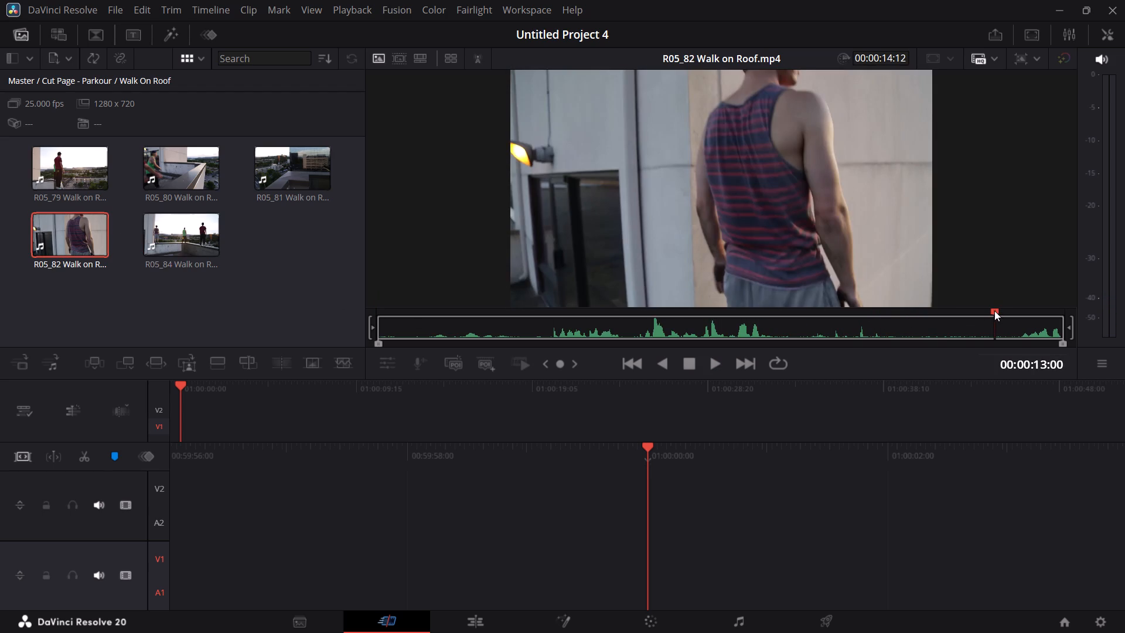
drag(994, 311, 479, 324)
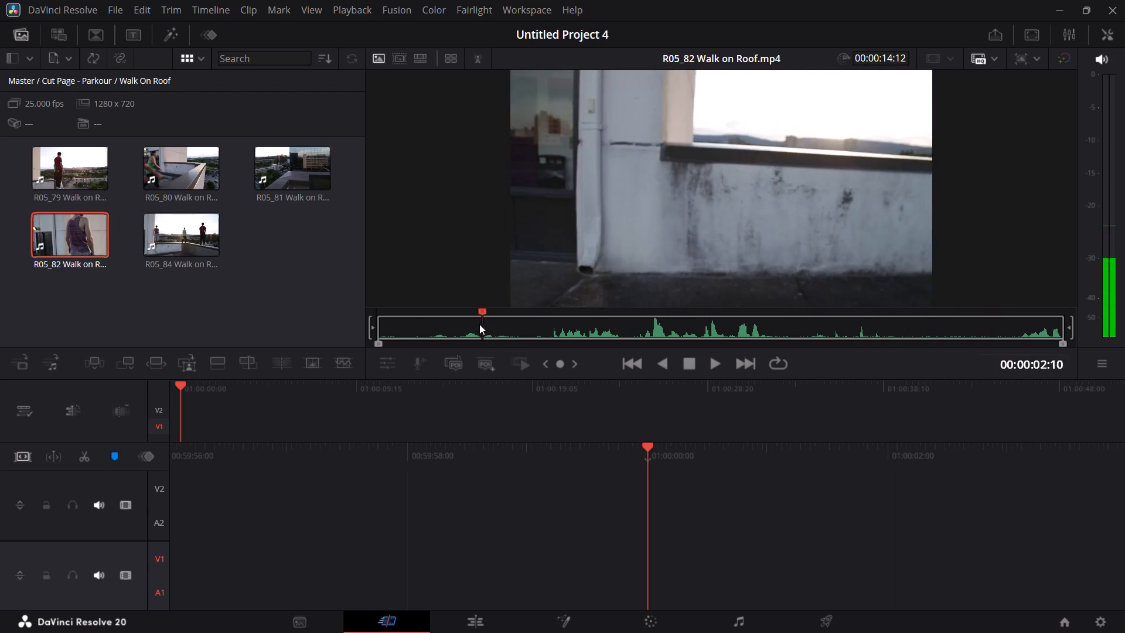
drag(479, 324, 440, 327)
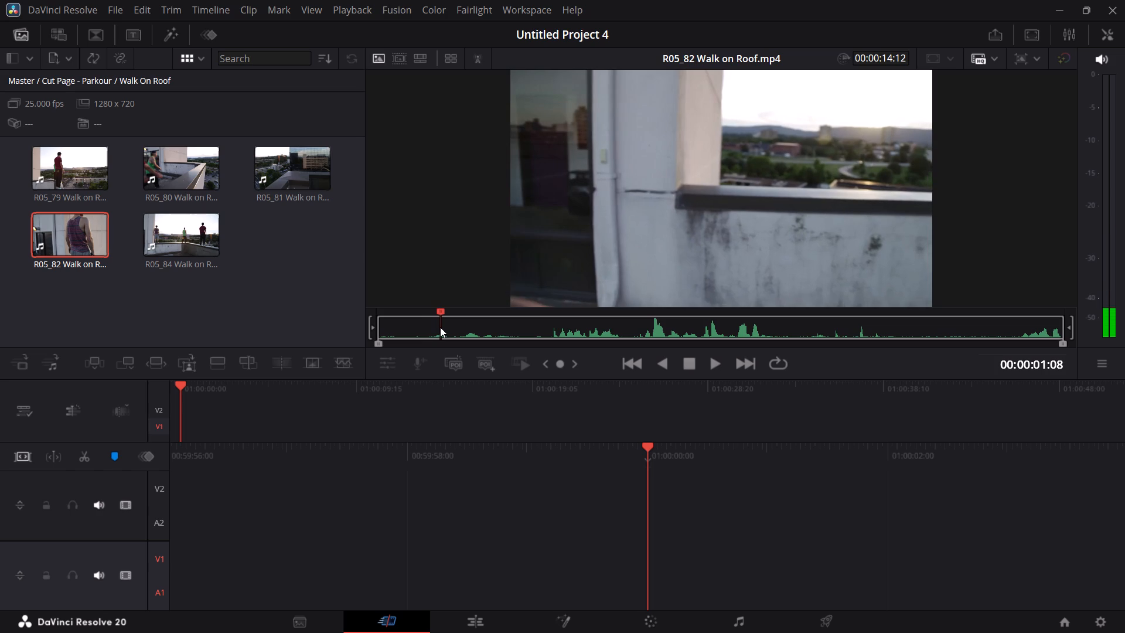
drag(440, 327, 408, 329)
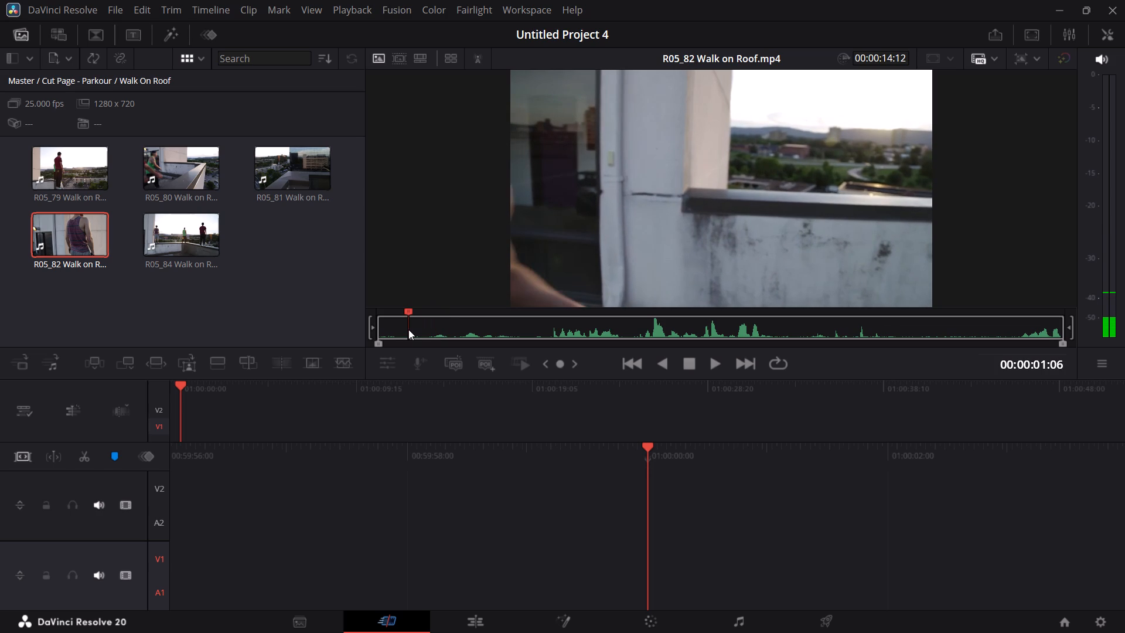
drag(408, 329, 424, 336)
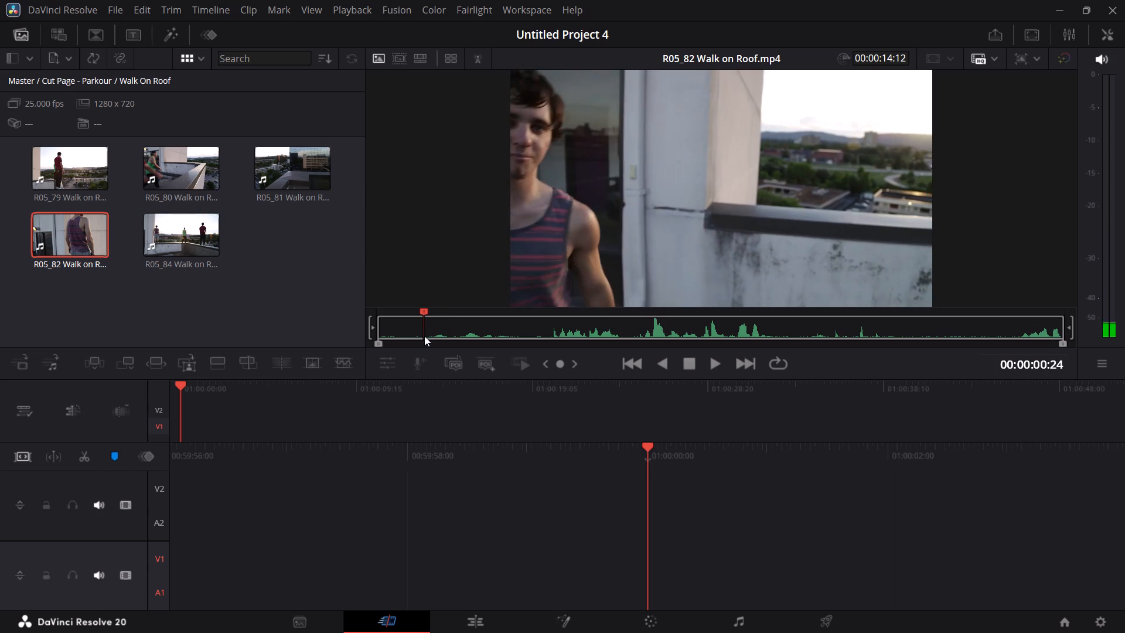
drag(424, 336, 454, 345)
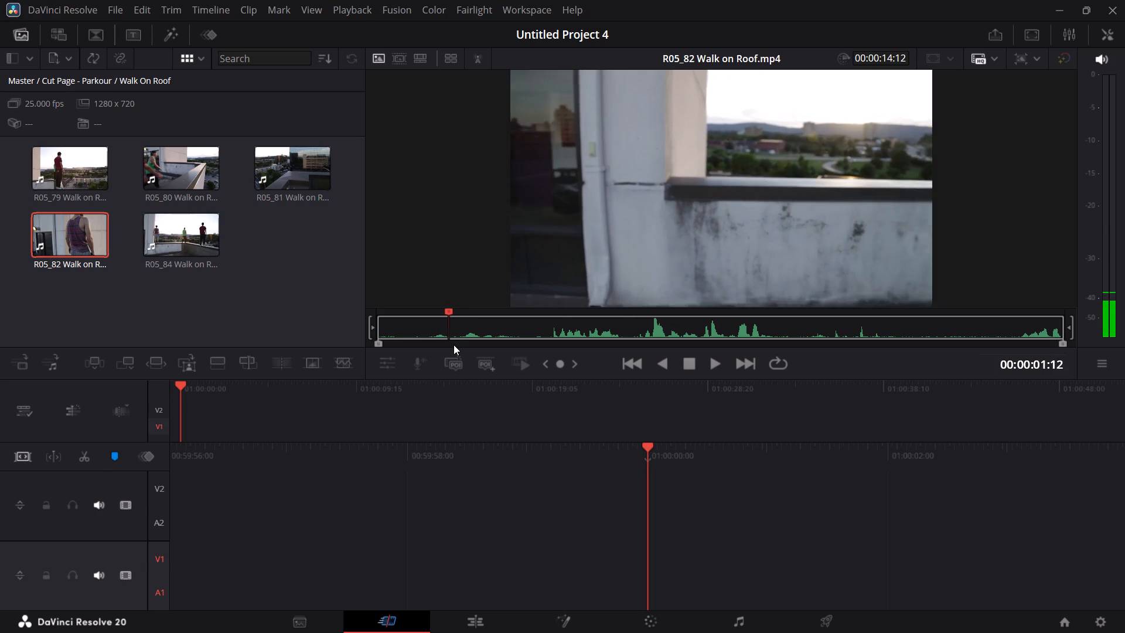
drag(454, 345, 480, 349)
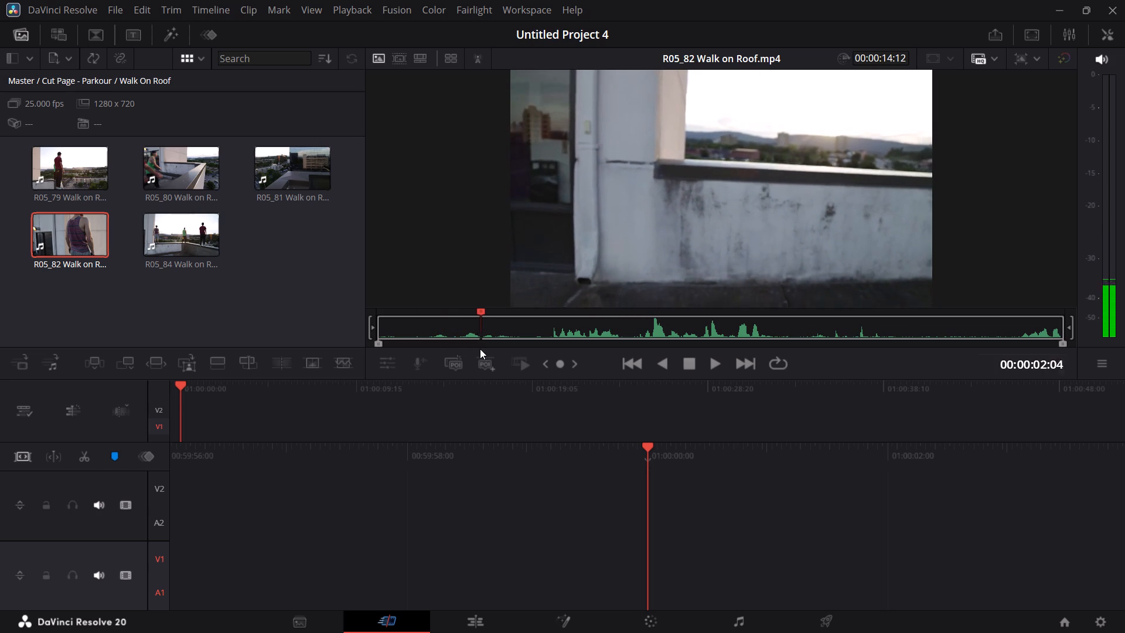
drag(480, 349, 509, 350)
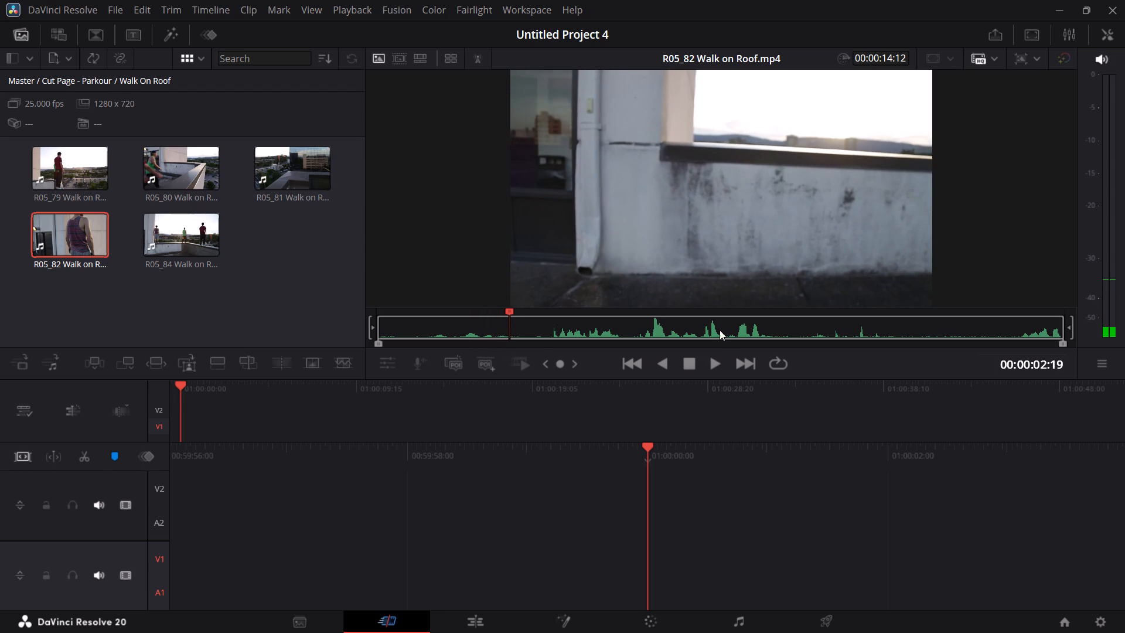
click(715, 370)
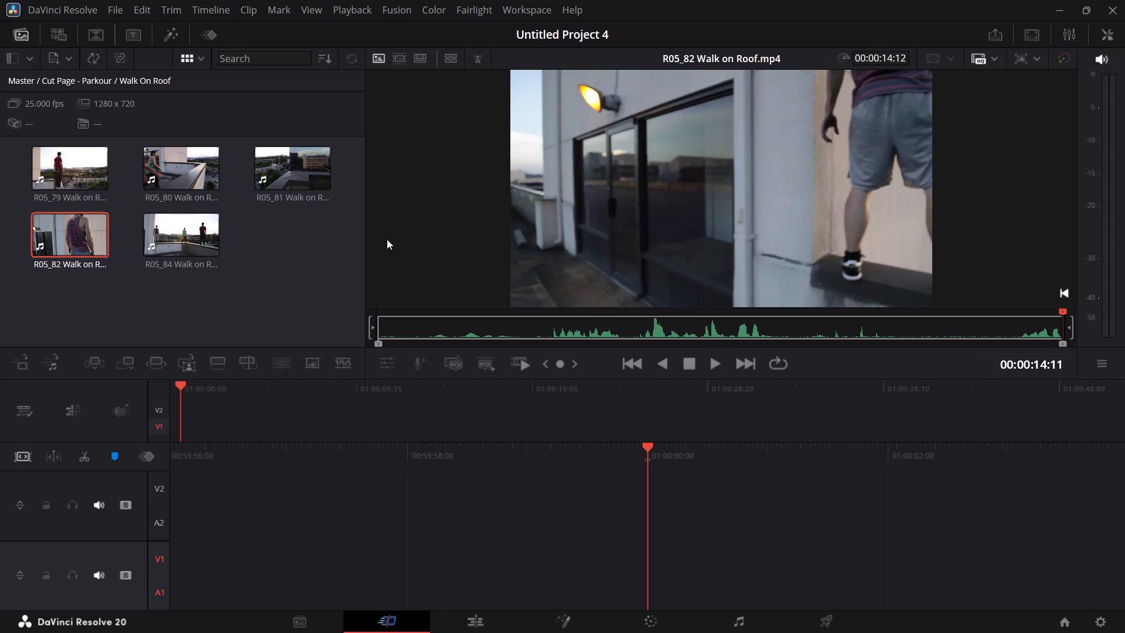
Preview the R05_80 Walk on Roof clip in the source viewer, playing its ending and scrubbing back to about 8 seconds.
double_click(207, 185)
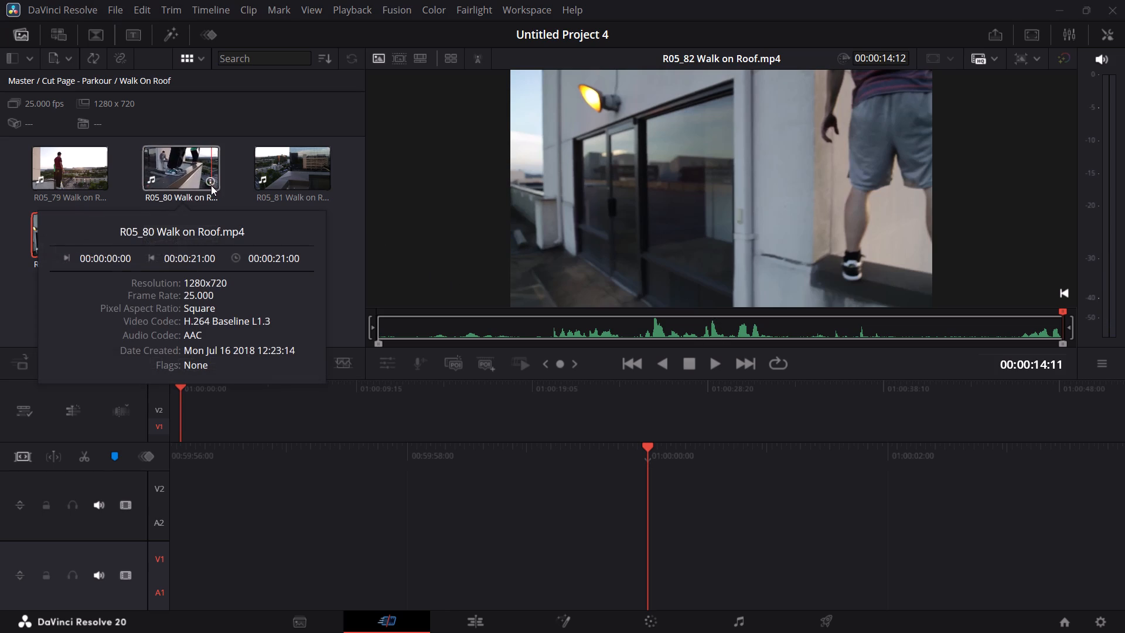
double_click(195, 161)
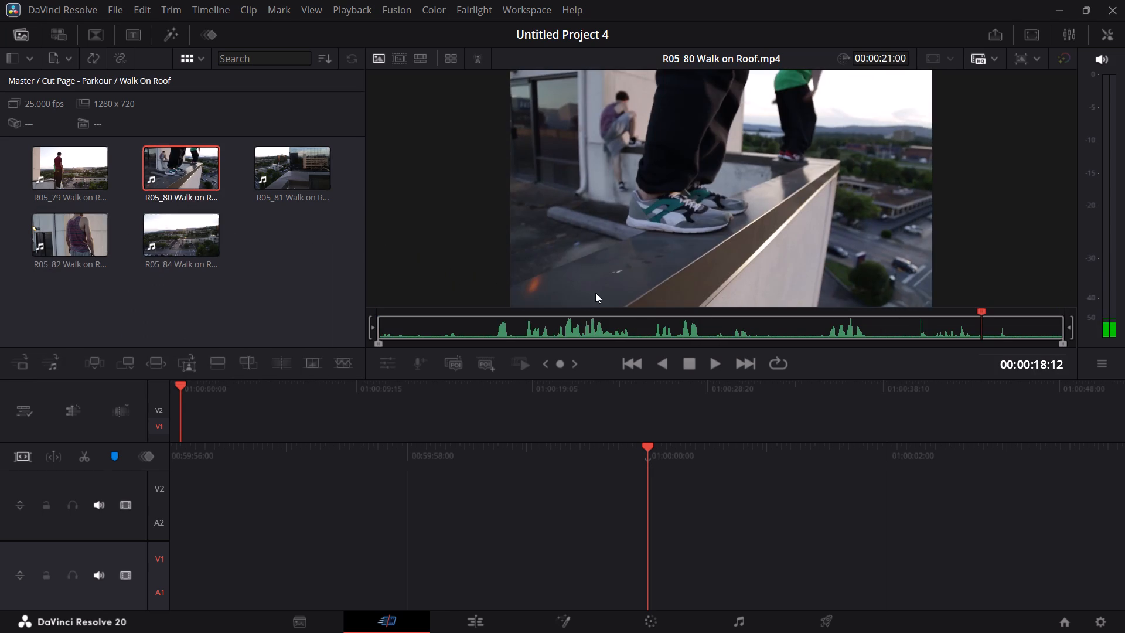
click(718, 365)
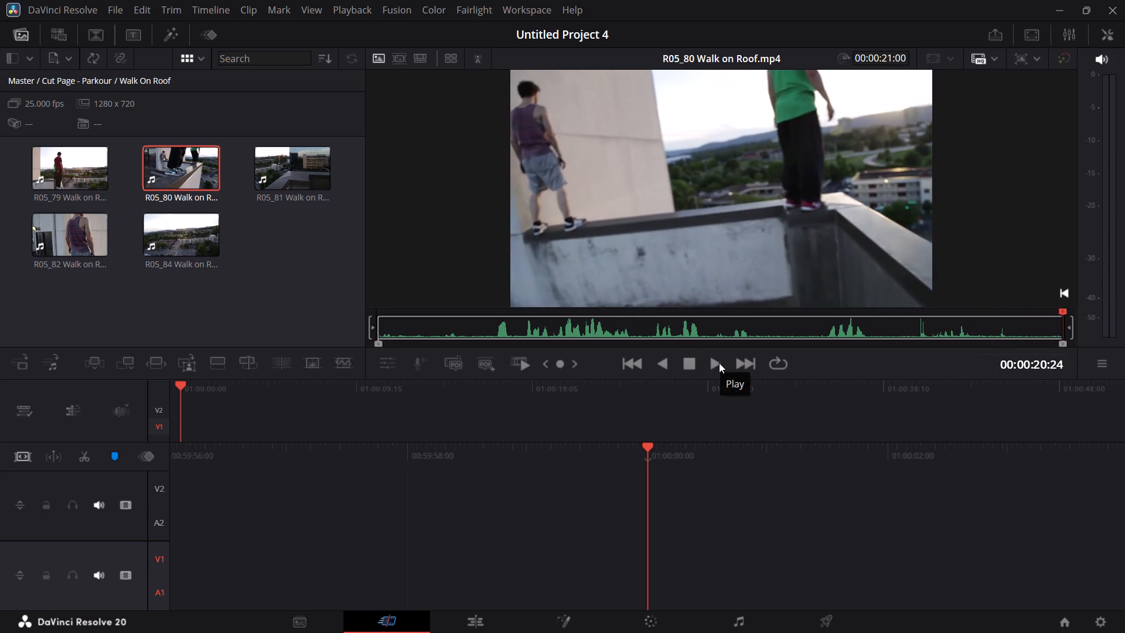
drag(1062, 307, 956, 325)
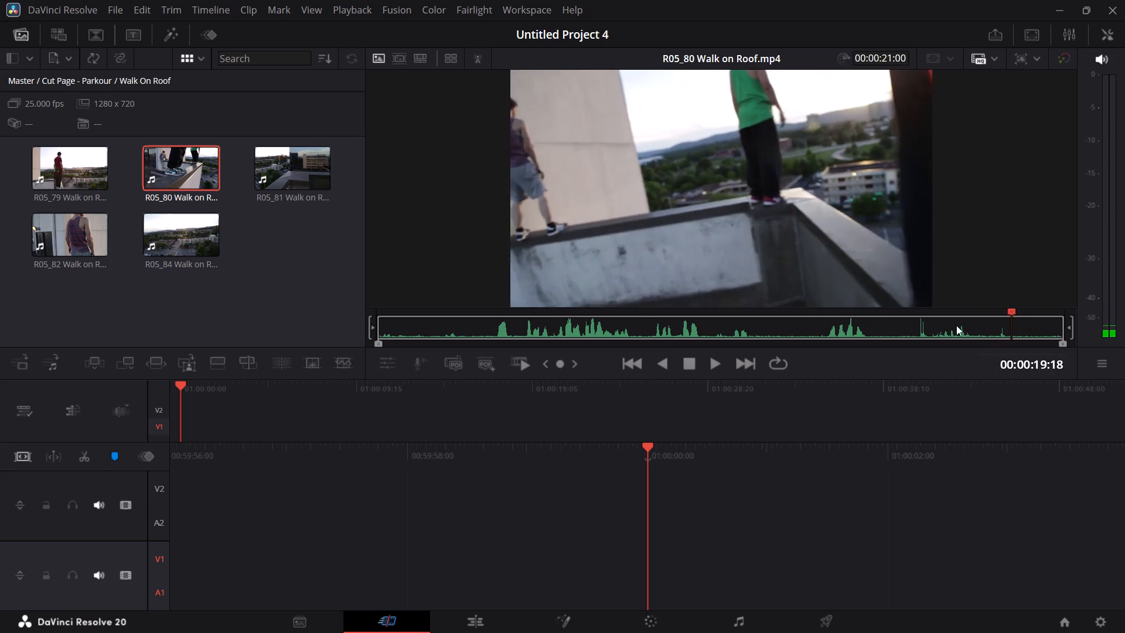
drag(956, 325, 646, 332)
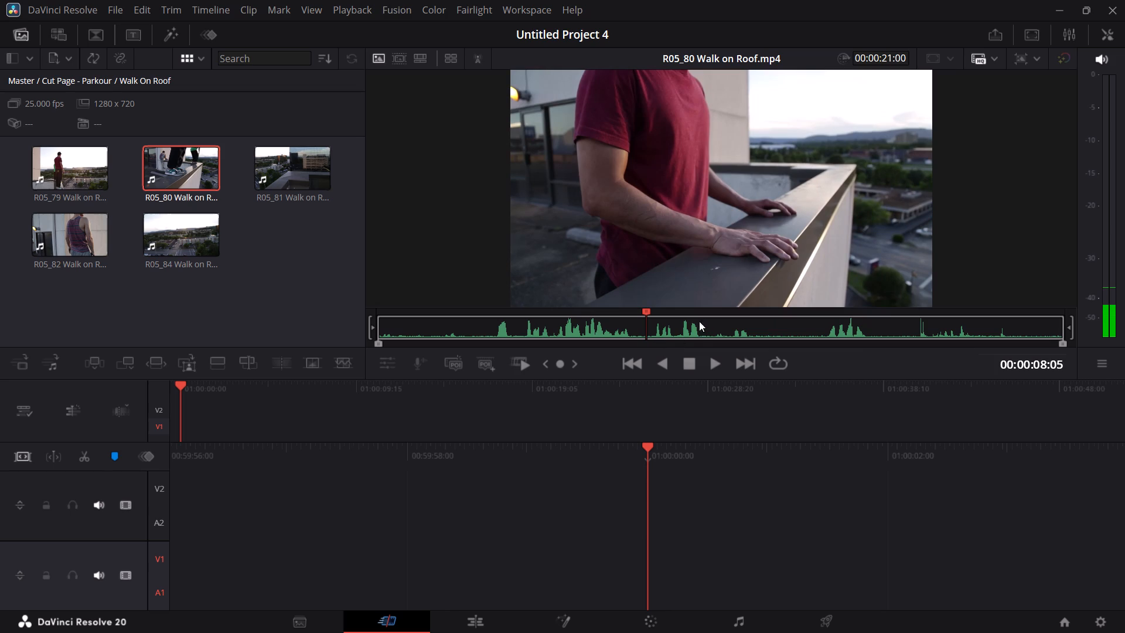
Load the R05_79 Walk on Roof clip in the source viewer and play it from the beginning.
double_click(63, 169)
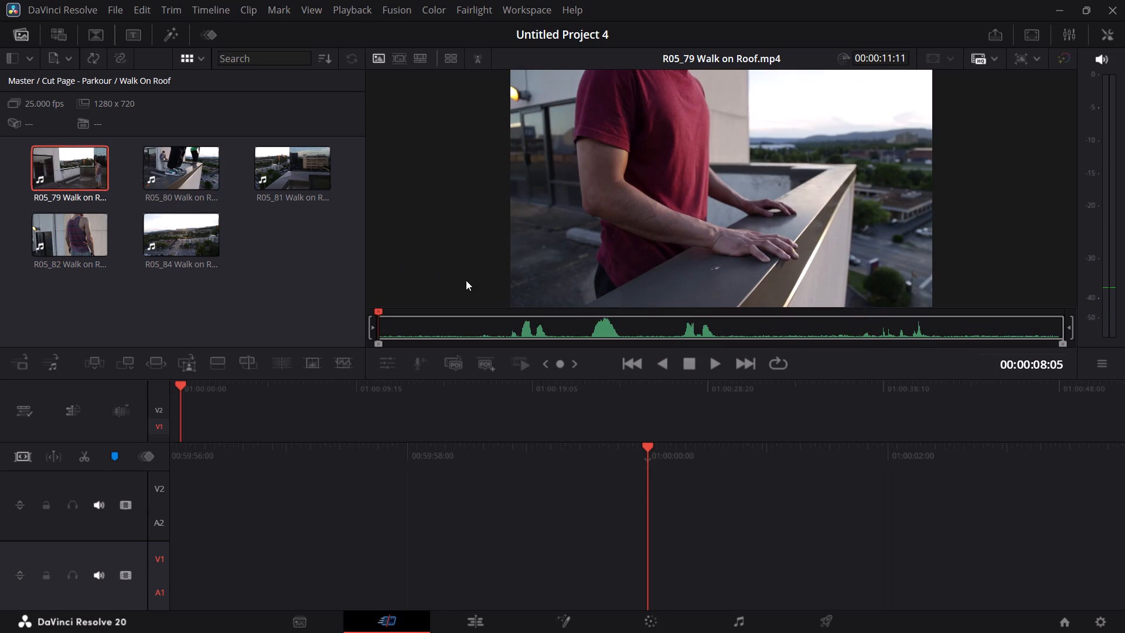
click(710, 359)
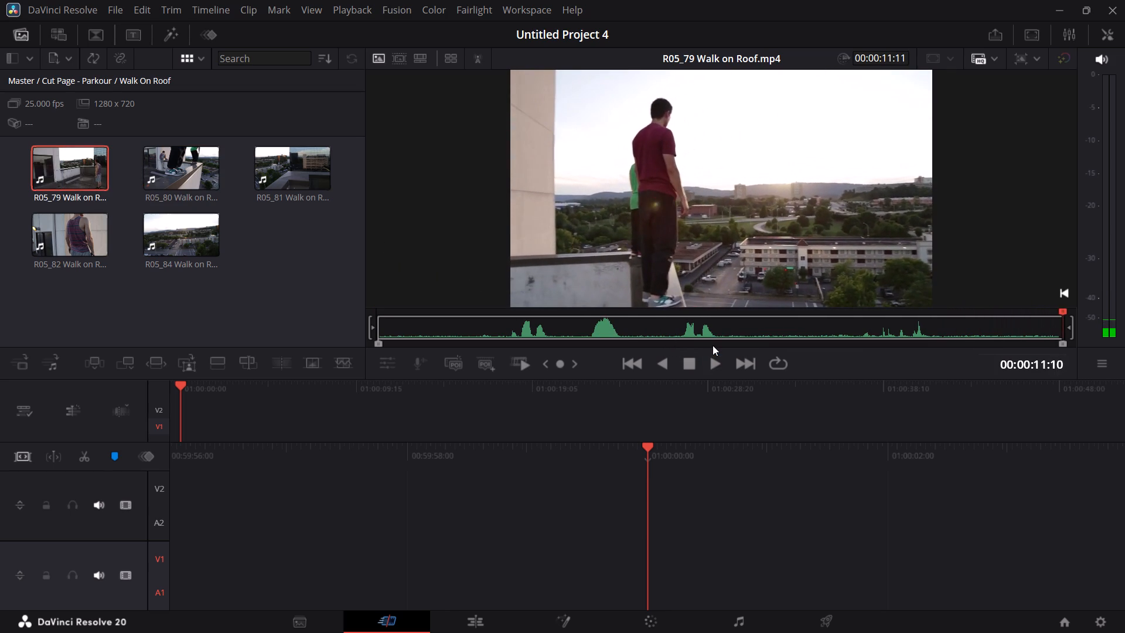
click(724, 360)
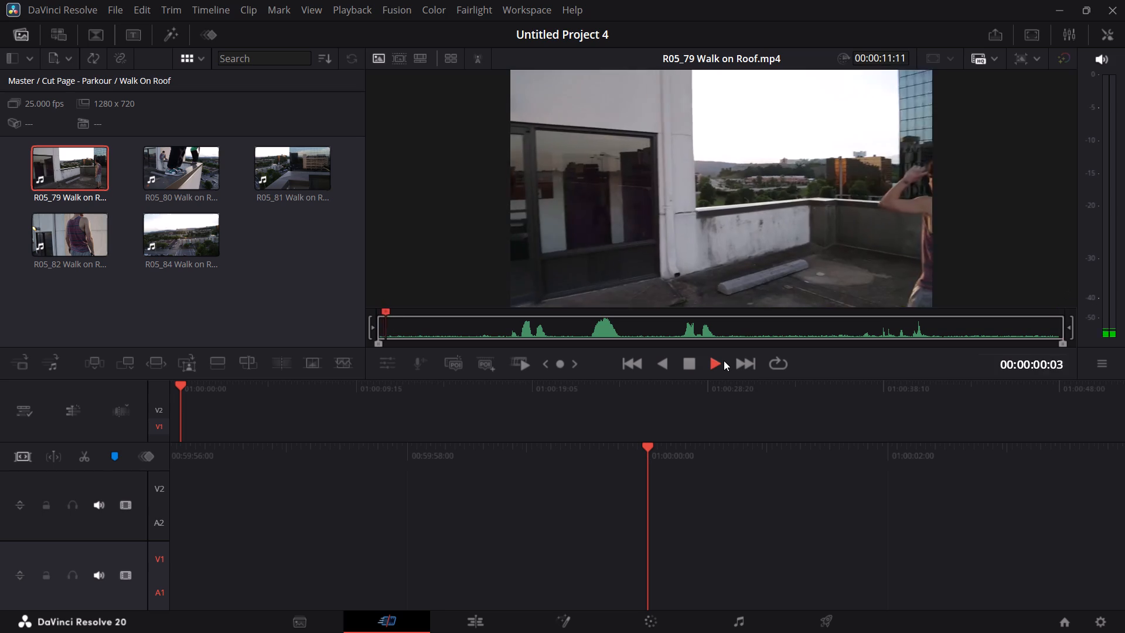
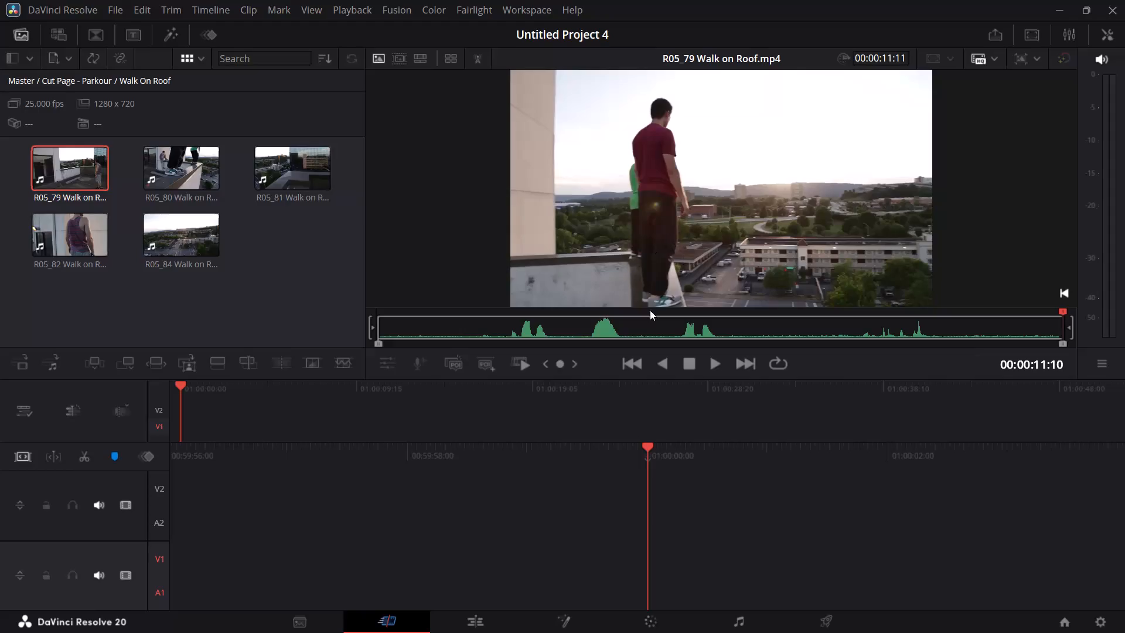
Replay and scrub the R05_79 Walk on Roof clip, then place it in full at the start of video track 1.
click(708, 371)
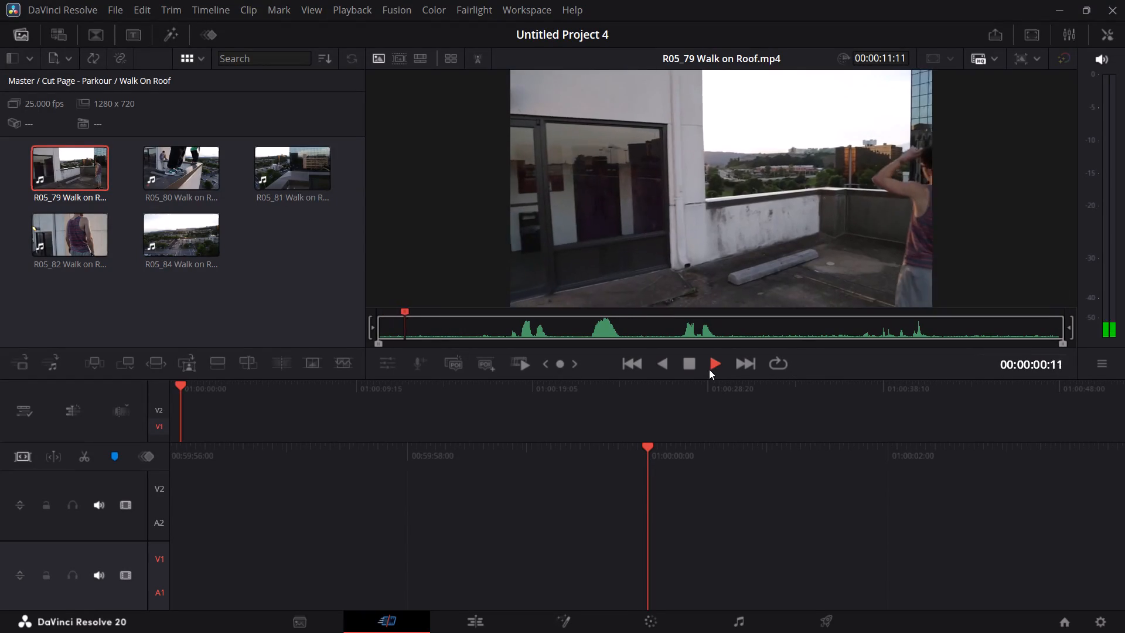
click(604, 337)
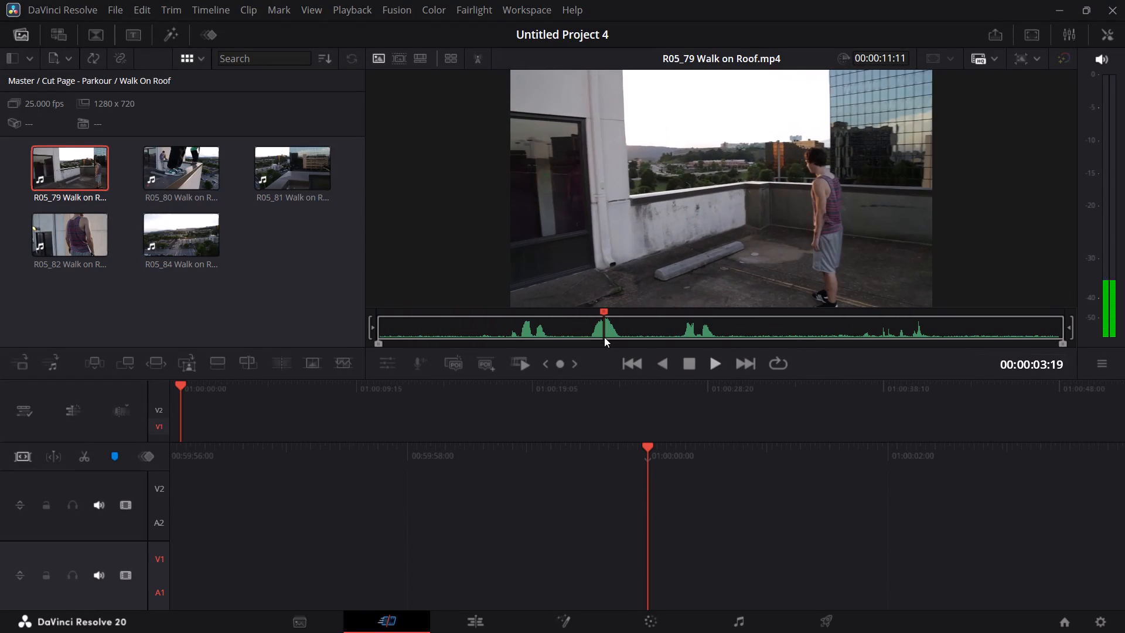
click(889, 324)
drag(889, 324, 622, 320)
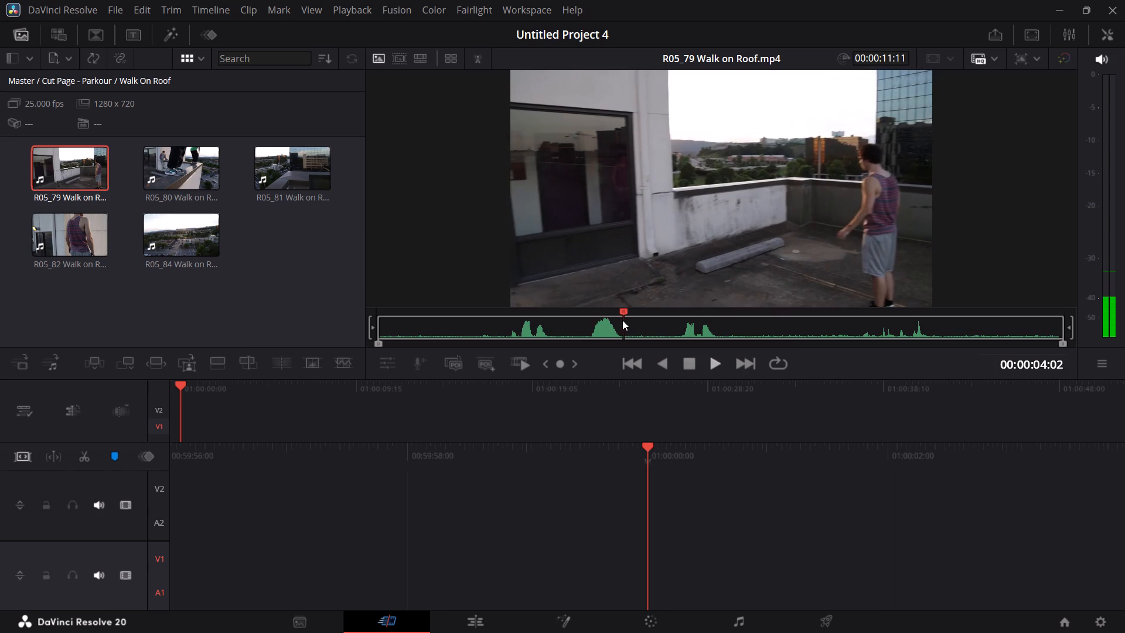
drag(622, 320, 590, 328)
drag(692, 208, 784, 543)
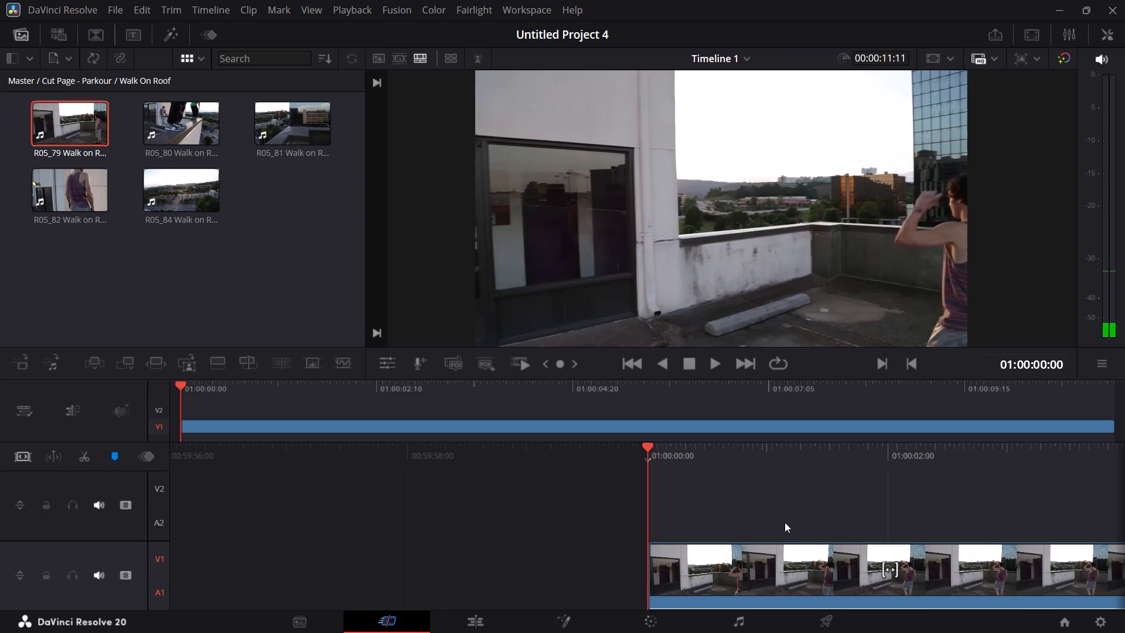
Play the start of the R05_79 timeline clip and trim 03:16 off its beginning, leaving a duration of 07:20.
click(714, 360)
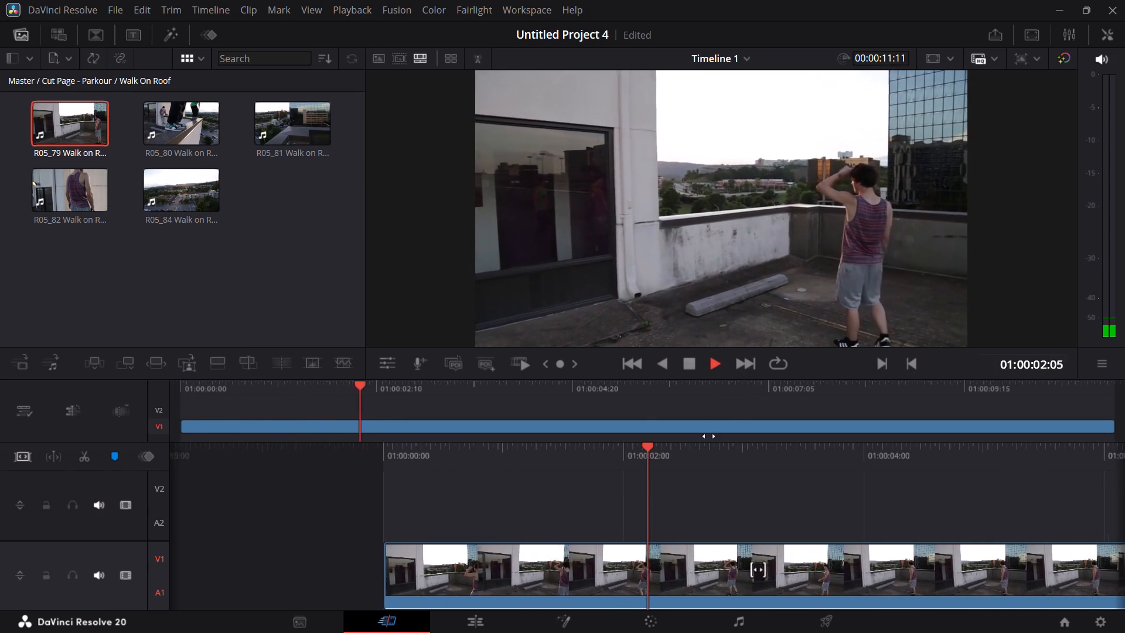
click(691, 361)
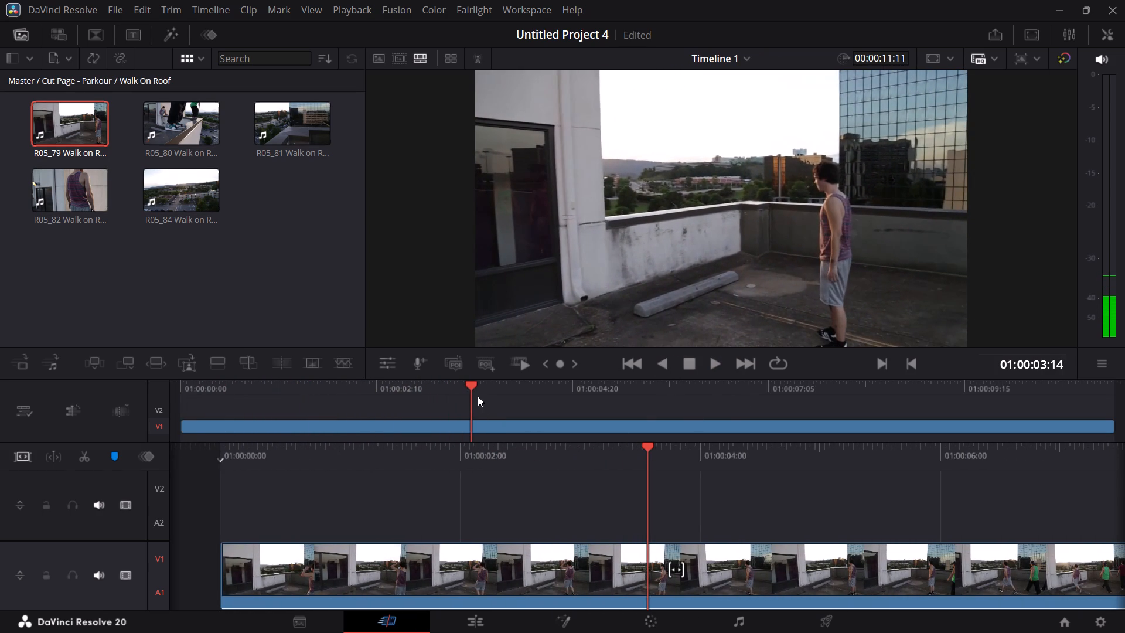
drag(472, 387, 234, 378)
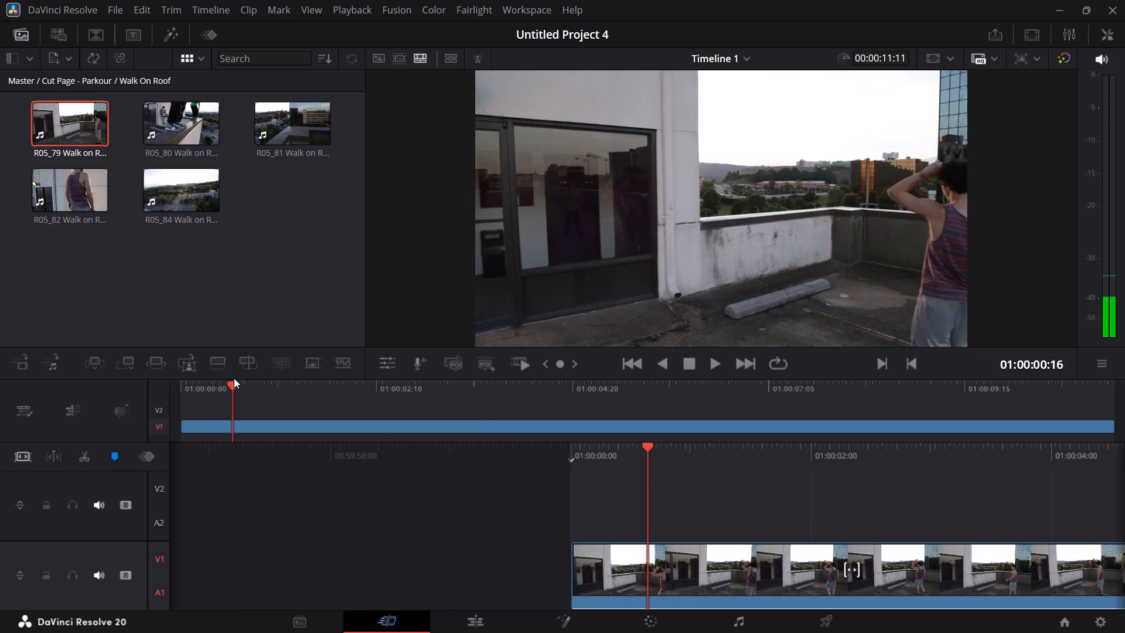
drag(234, 378, 179, 391)
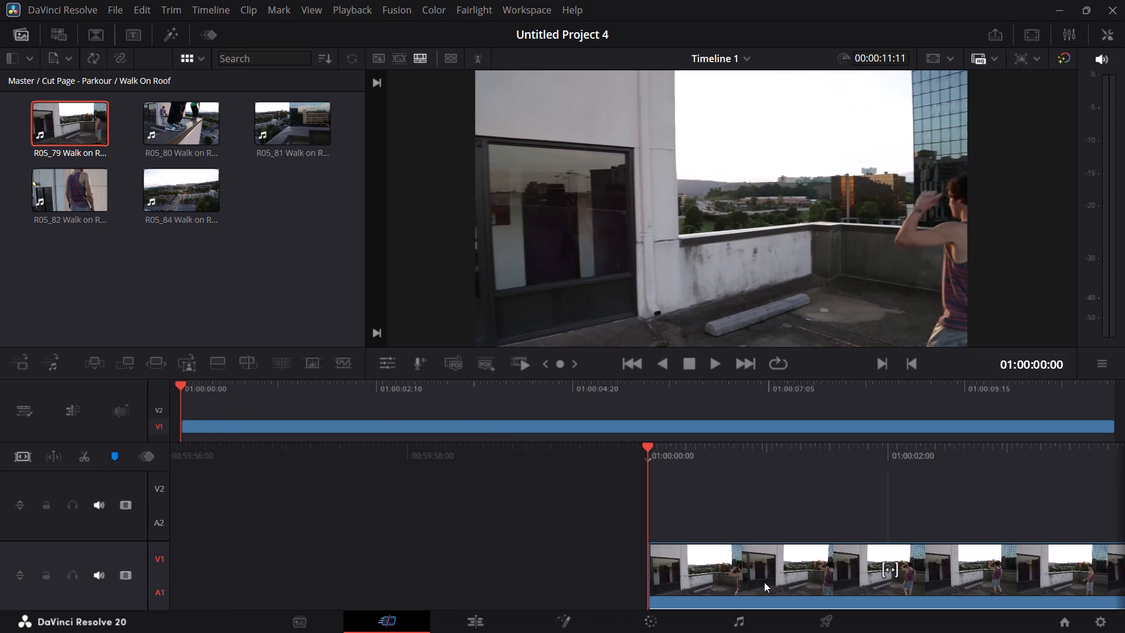
drag(764, 581, 693, 572)
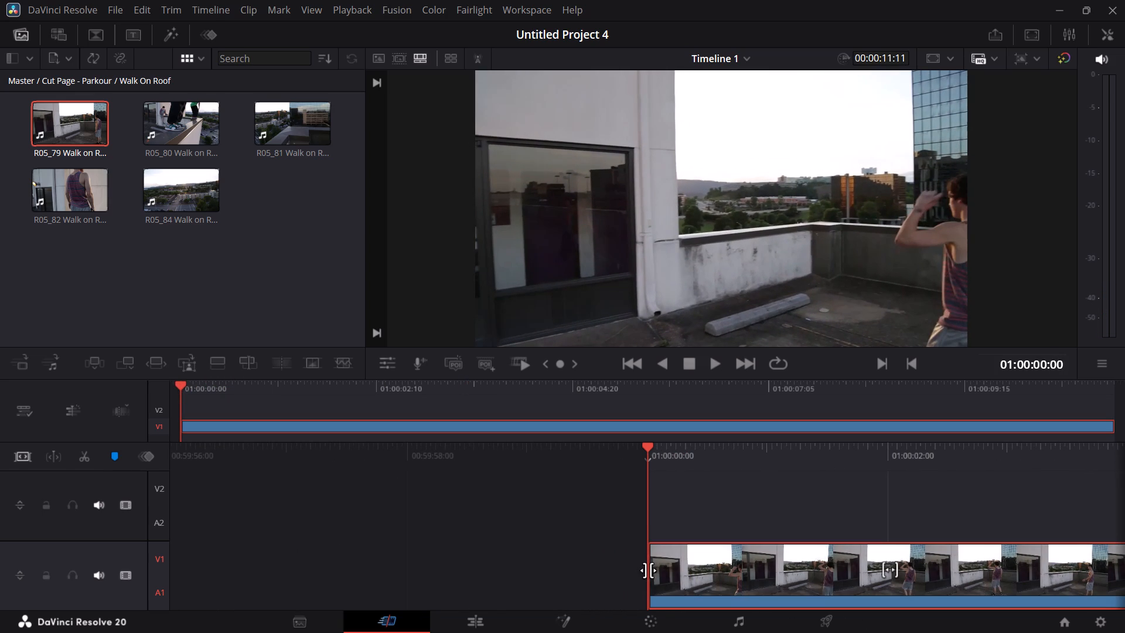
drag(650, 571, 705, 581)
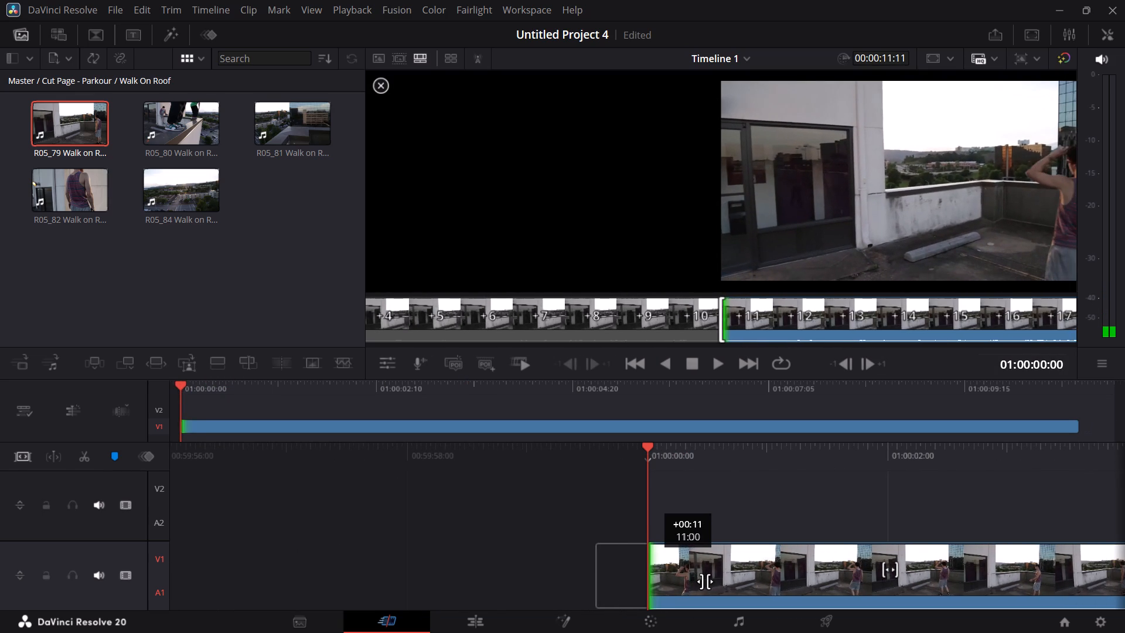
drag(705, 581, 805, 596)
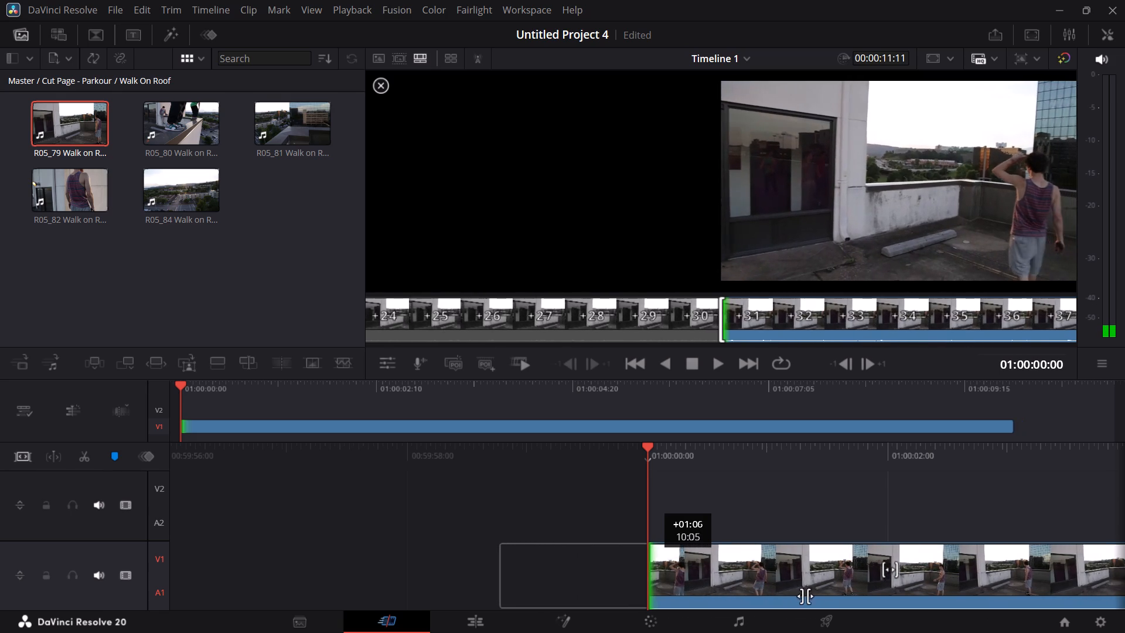
drag(805, 596, 950, 597)
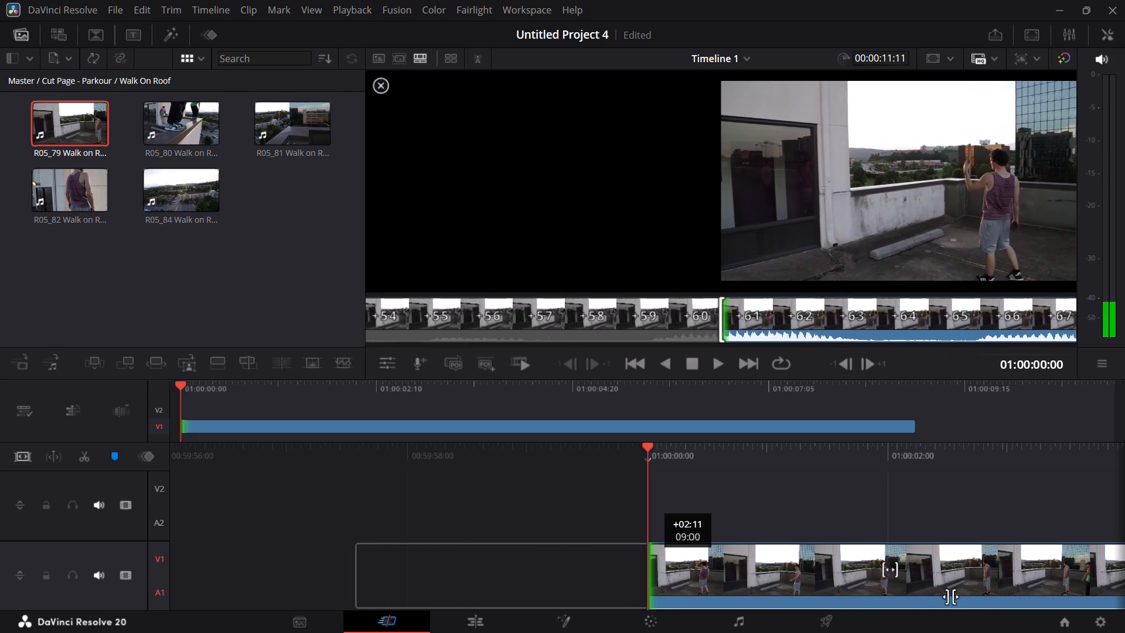
drag(950, 597, 1090, 595)
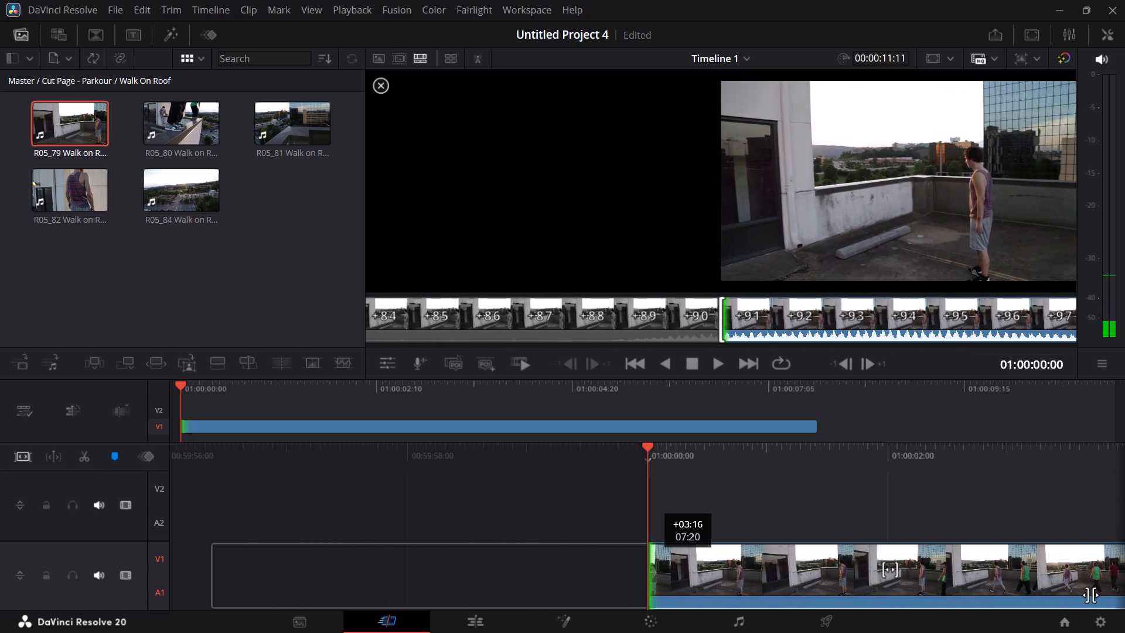
drag(1090, 595, 1124, 592)
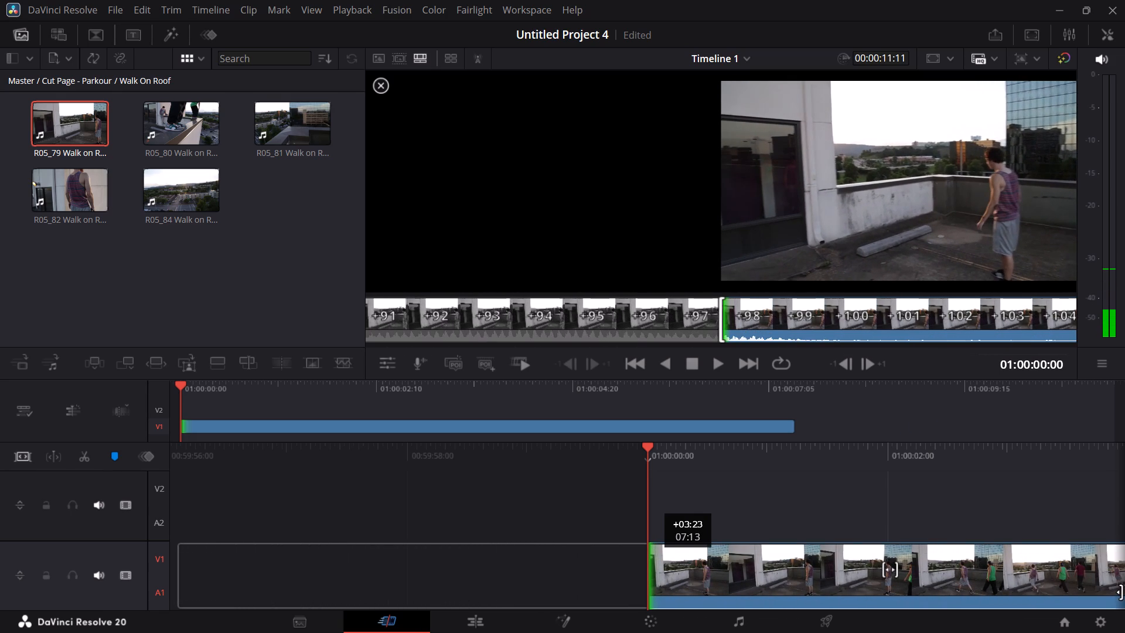
drag(1124, 592, 1092, 615)
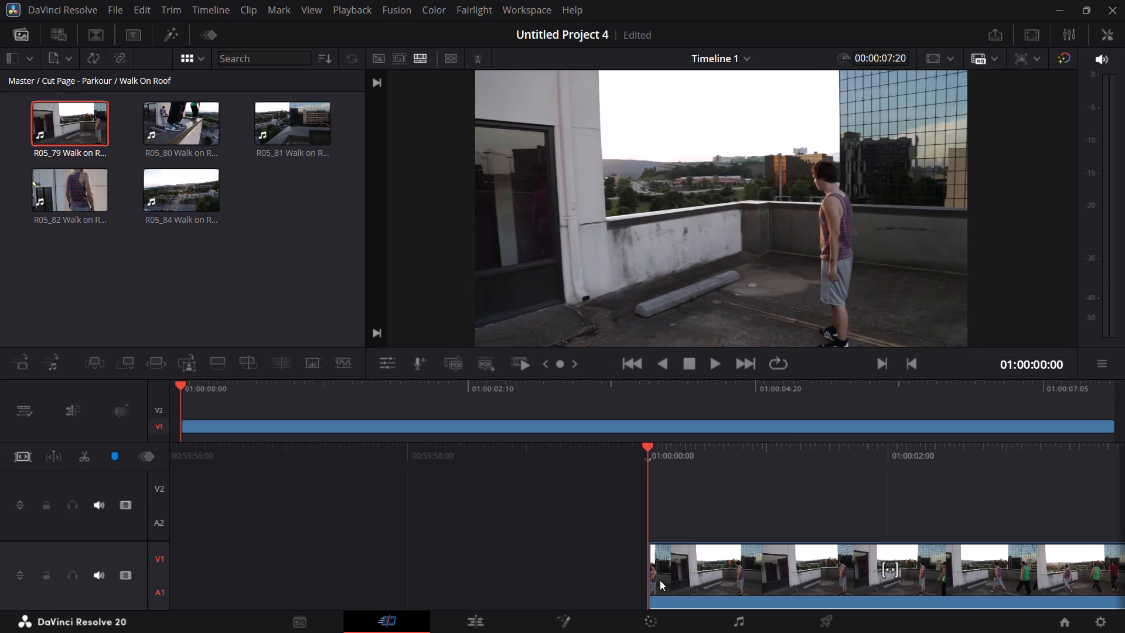
Trim the timeline clip's beginning further to a duration of 05:15, so it opens with the man in green walking in.
drag(652, 578, 717, 580)
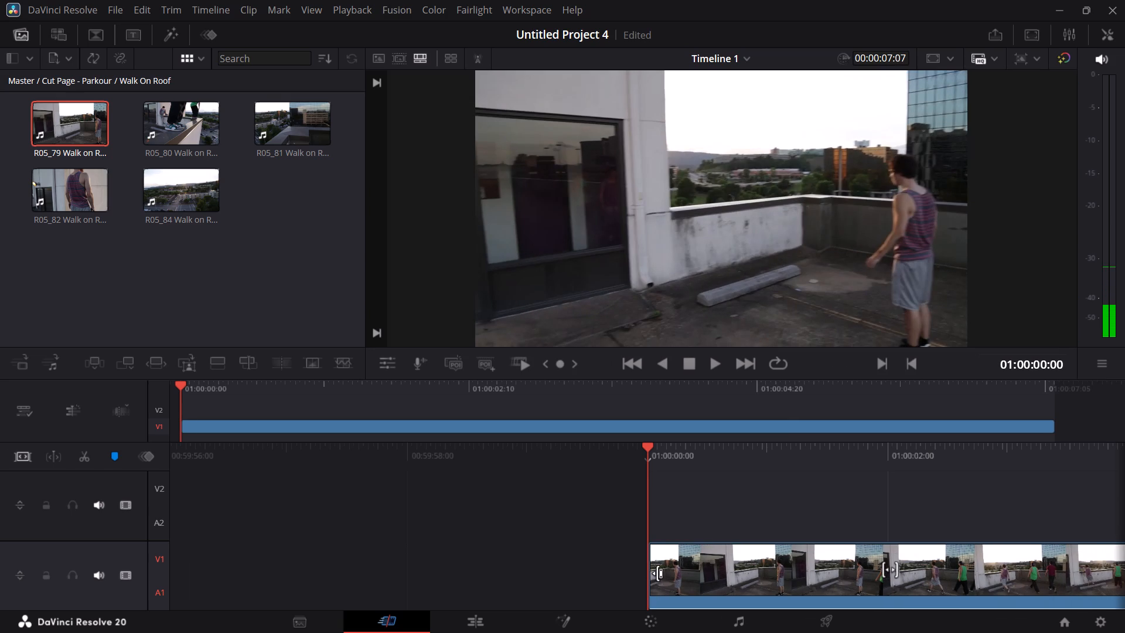
drag(650, 571, 757, 573)
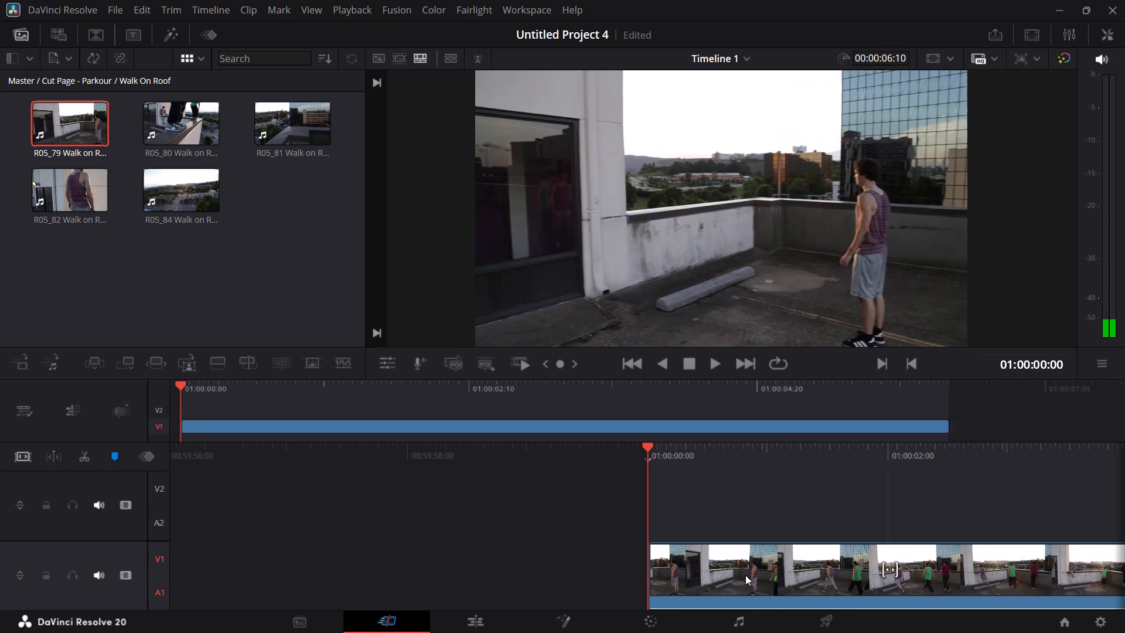
drag(649, 575, 707, 576)
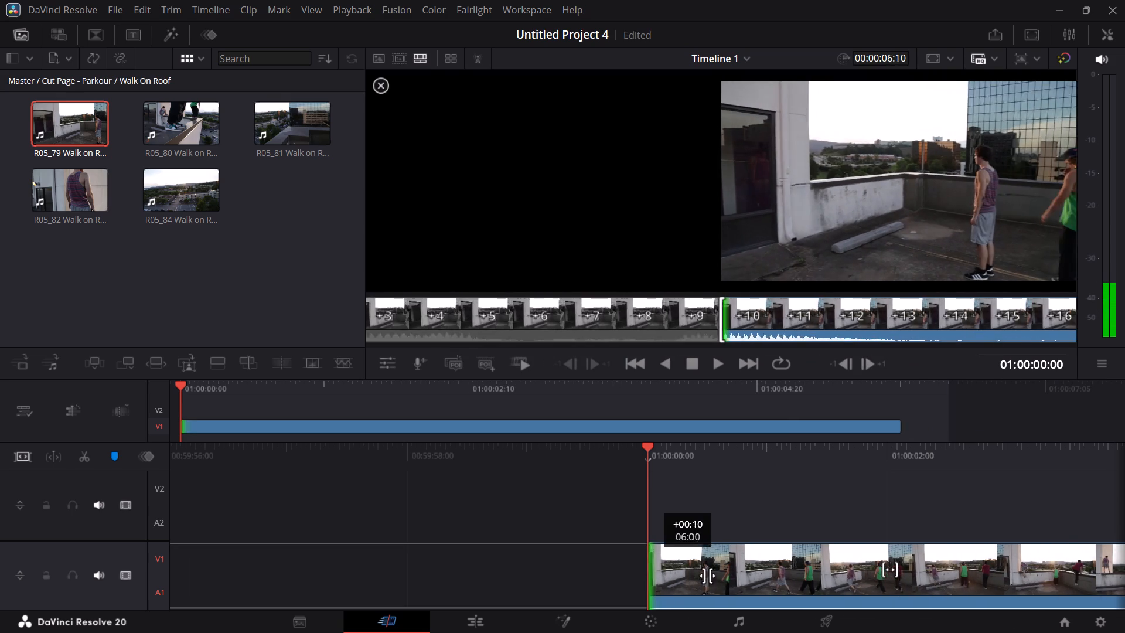
drag(707, 576, 889, 576)
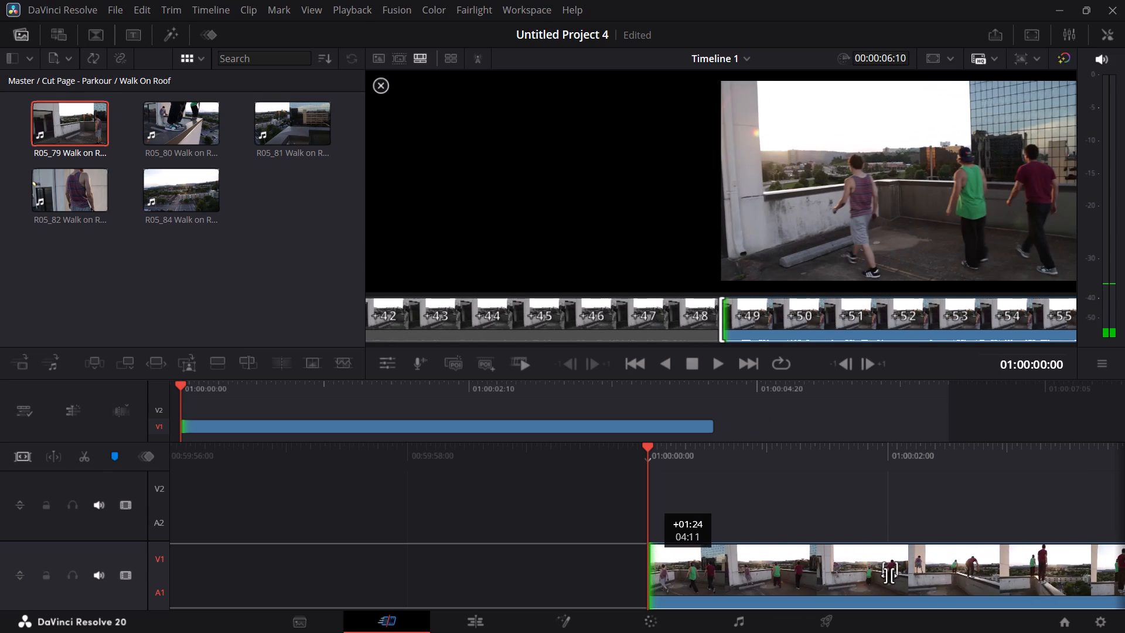
drag(889, 576, 776, 587)
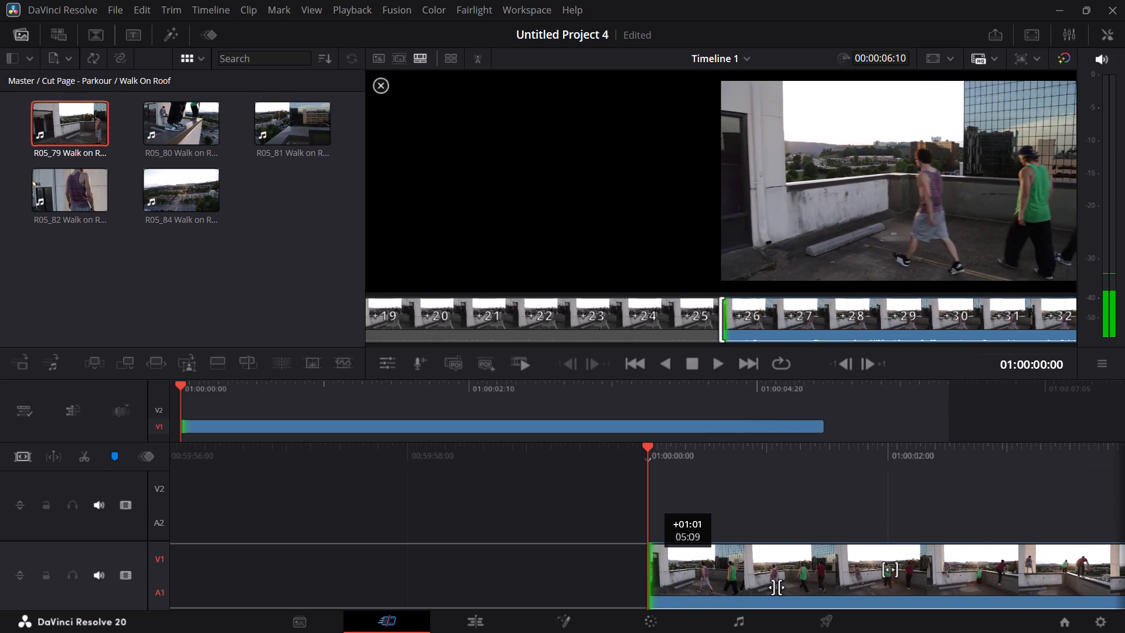
drag(776, 587, 666, 607)
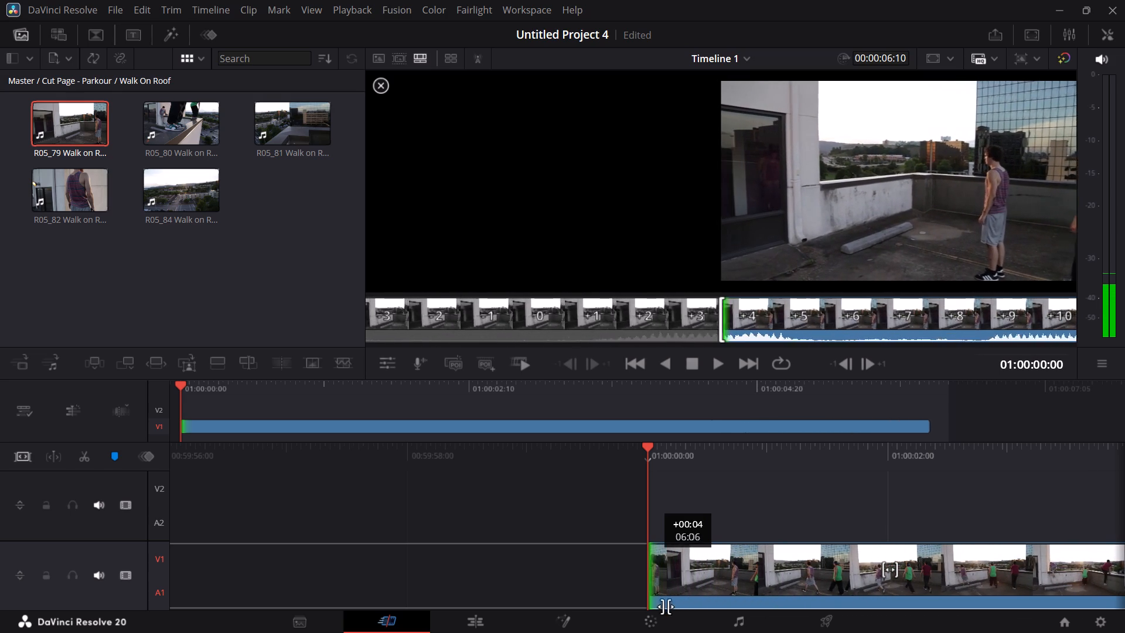
drag(666, 607, 669, 610)
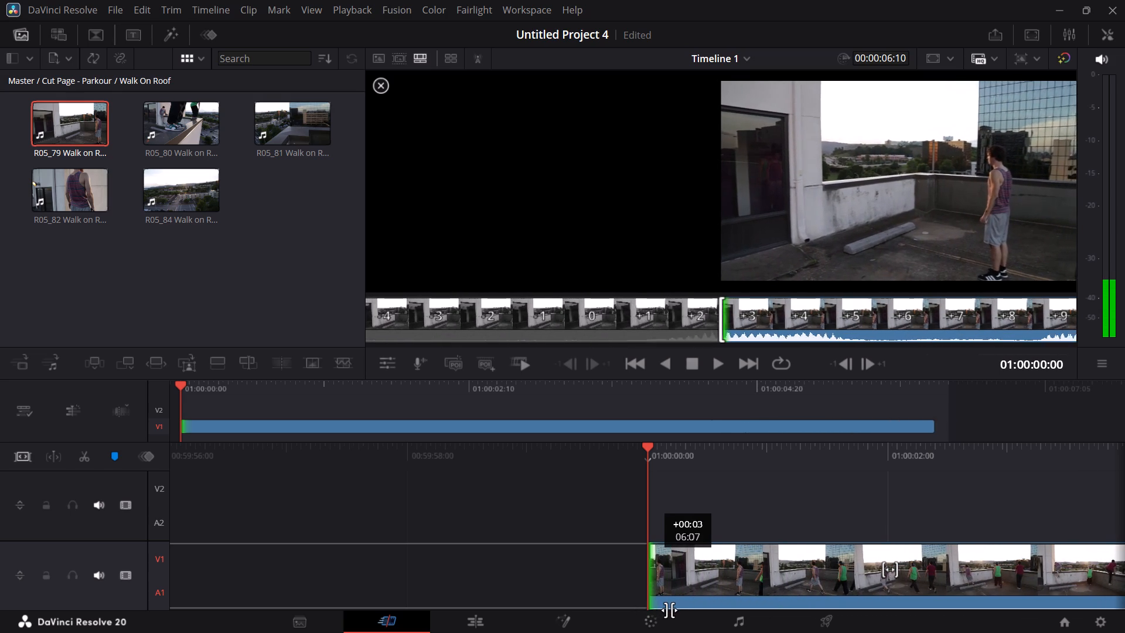
drag(669, 610, 721, 611)
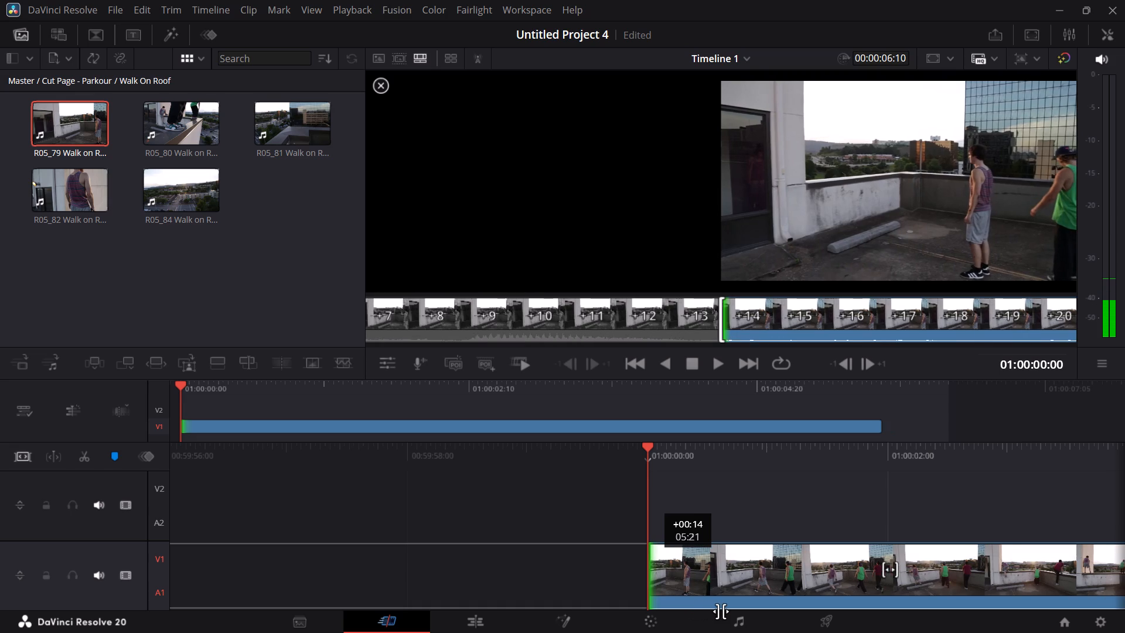
drag(721, 611, 746, 612)
Play the trimmed timeline clip from its start to its end to review the cut.
click(724, 363)
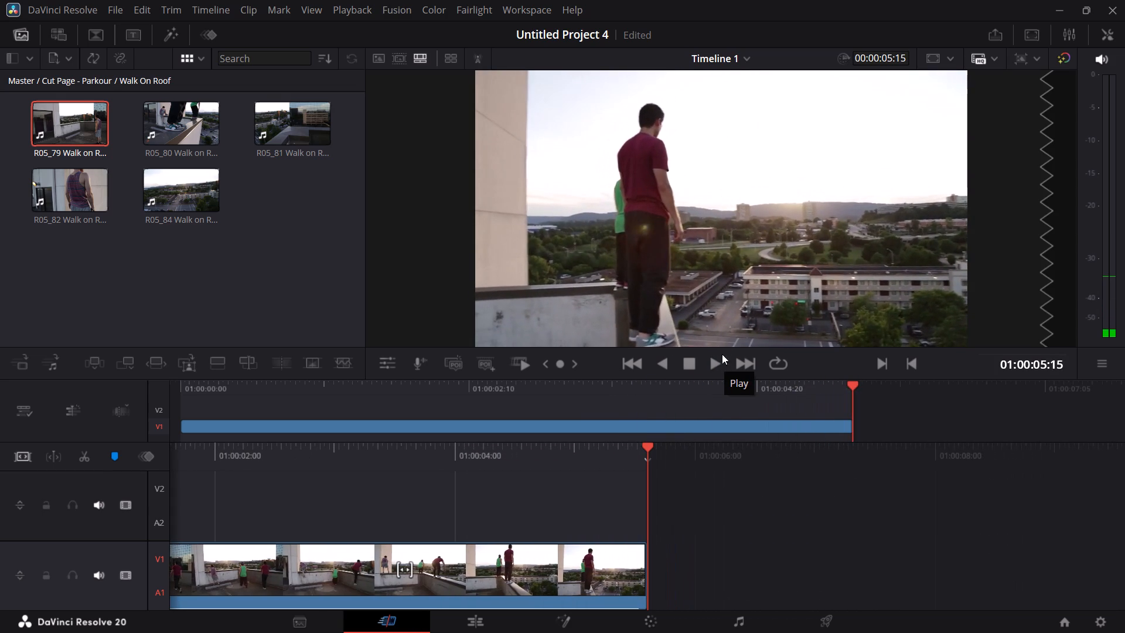
click(707, 360)
drag(851, 385, 163, 481)
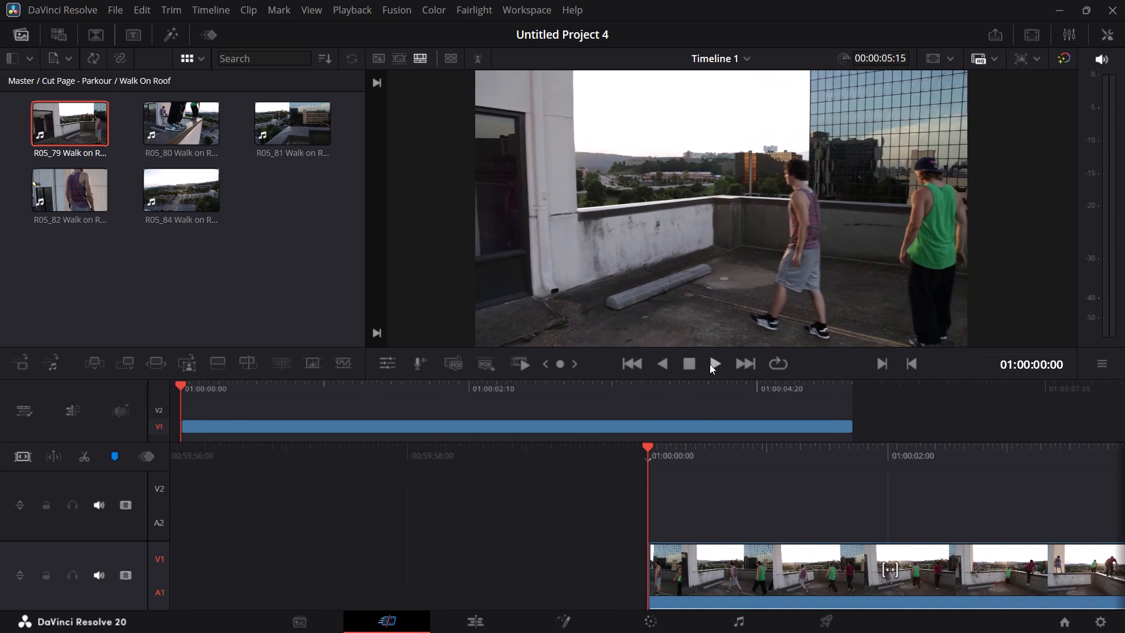
click(710, 364)
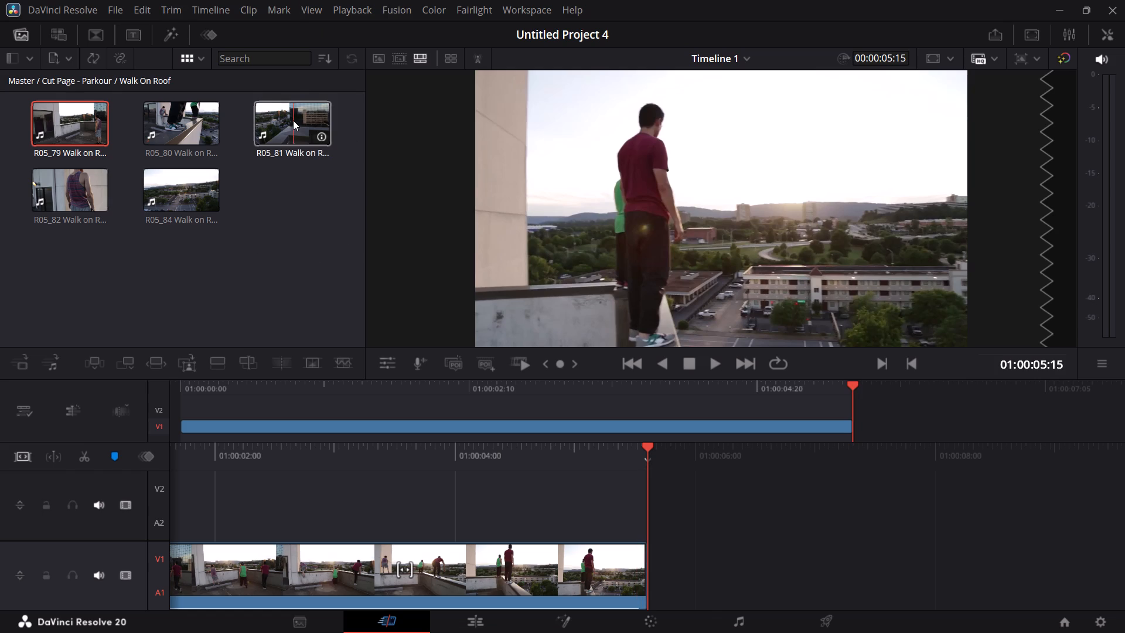
Load the R05_80 Walk on Roof clip in the source viewer, then open the More Stuff bin and browse its clips.
double_click(187, 118)
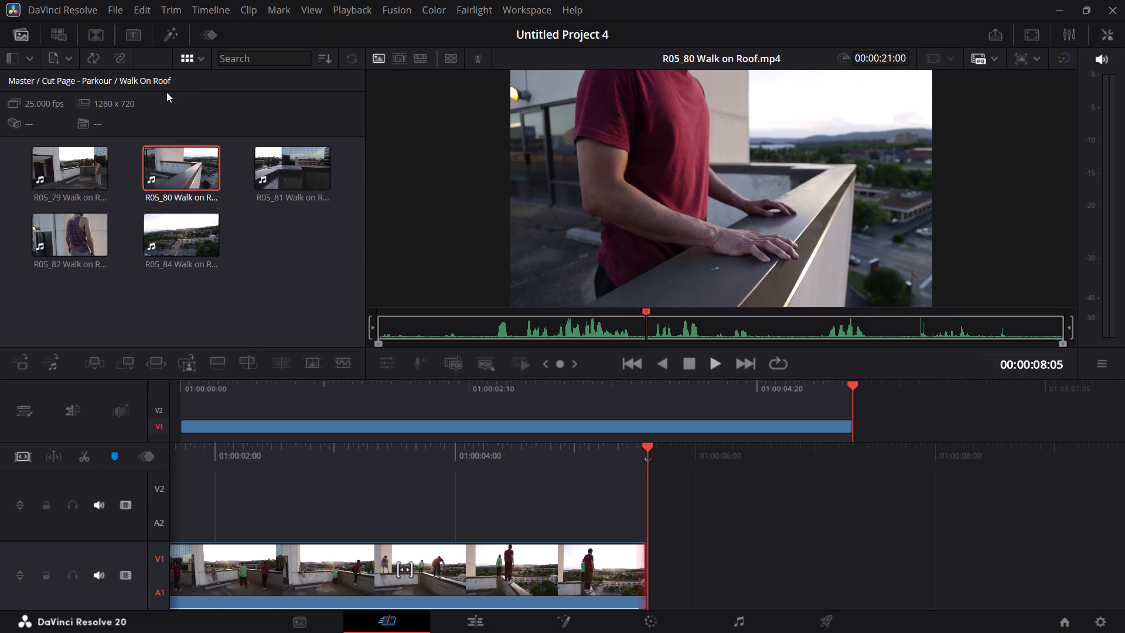
click(90, 81)
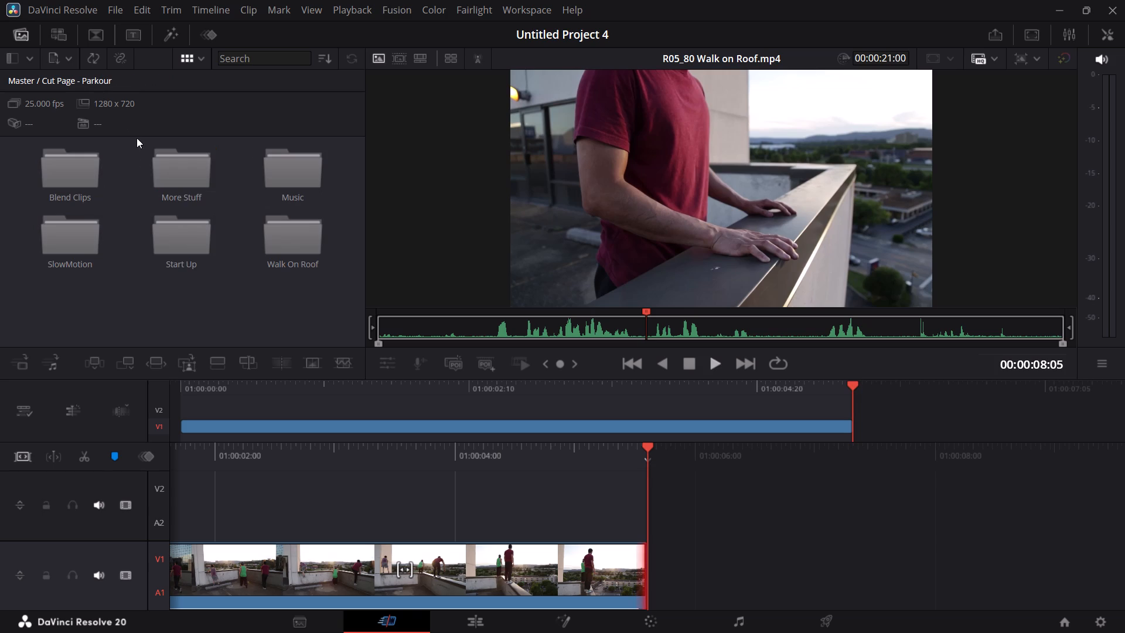
double_click(184, 186)
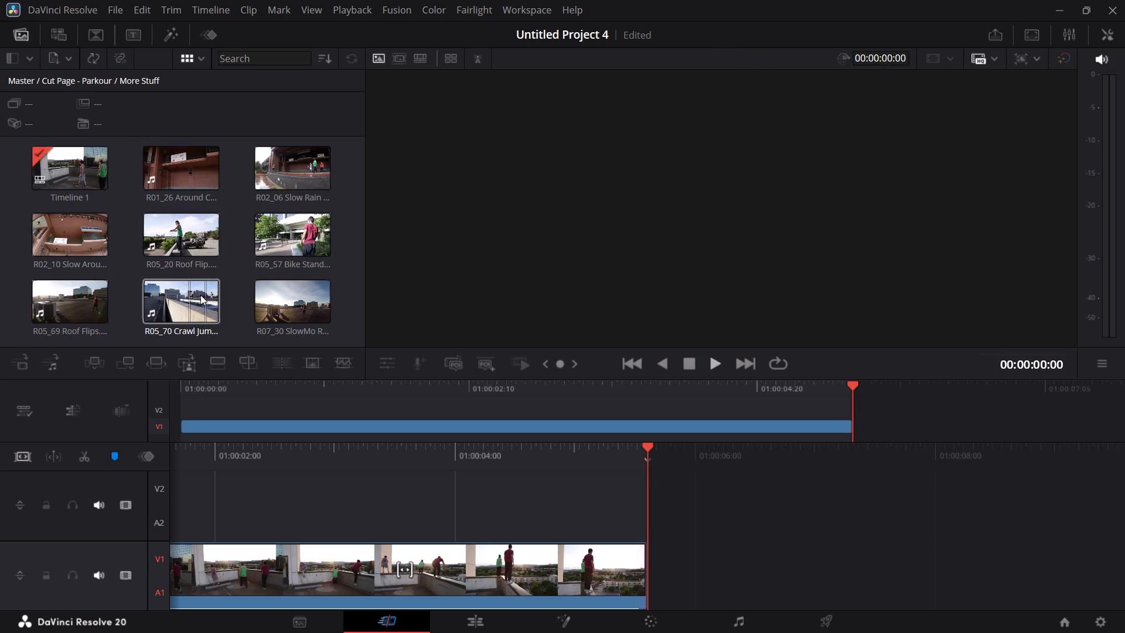
scroll(155, 202, down, 2)
scroll(155, 202, up, 9)
scroll(155, 202, down, 2)
scroll(155, 202, up, 4)
scroll(155, 202, down, 1)
scroll(172, 206, up, 1)
scroll(173, 207, down, 2)
scroll(178, 213, up, 1)
scroll(178, 213, down, 3)
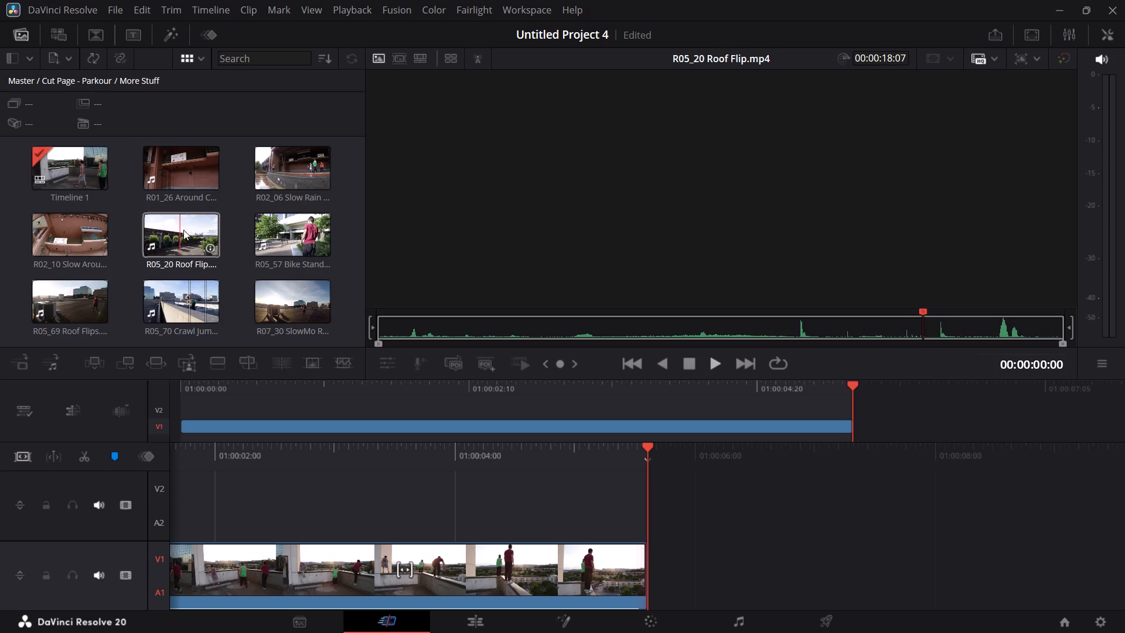
scroll(183, 230, up, 2)
scroll(183, 230, down, 3)
scroll(183, 230, up, 2)
scroll(184, 231, down, 4)
scroll(226, 237, up, 3)
scroll(226, 237, down, 4)
scroll(226, 237, up, 1)
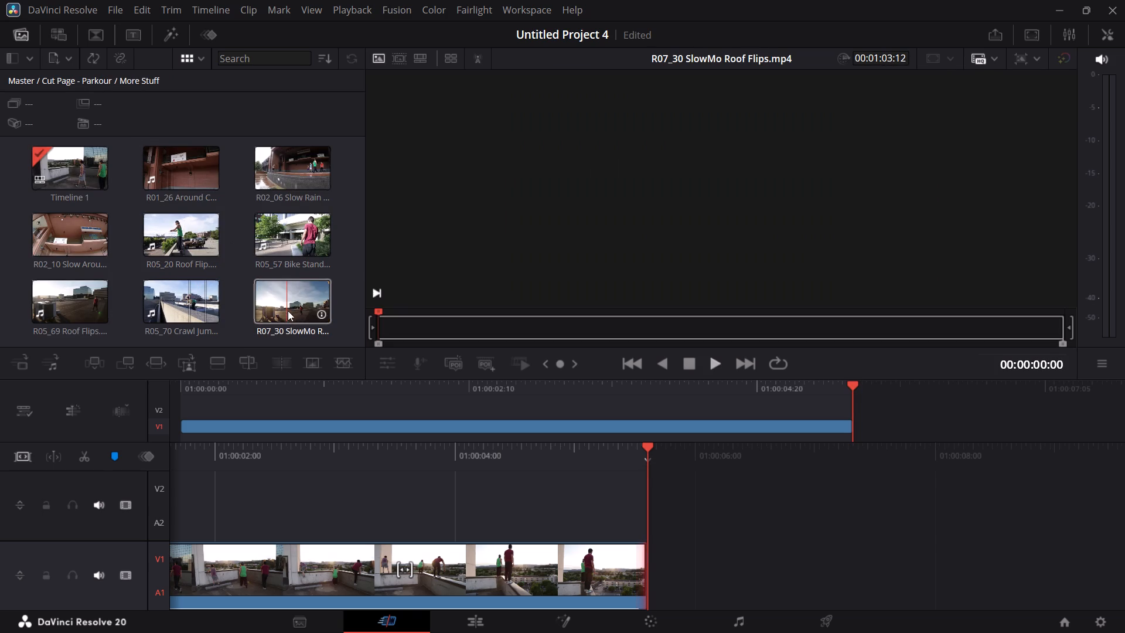
Preview the R07_30 SlowMo Roof Flips, R05_70 Crawl Jump and R05_69 Roof Flips clips in the source viewer.
double_click(287, 307)
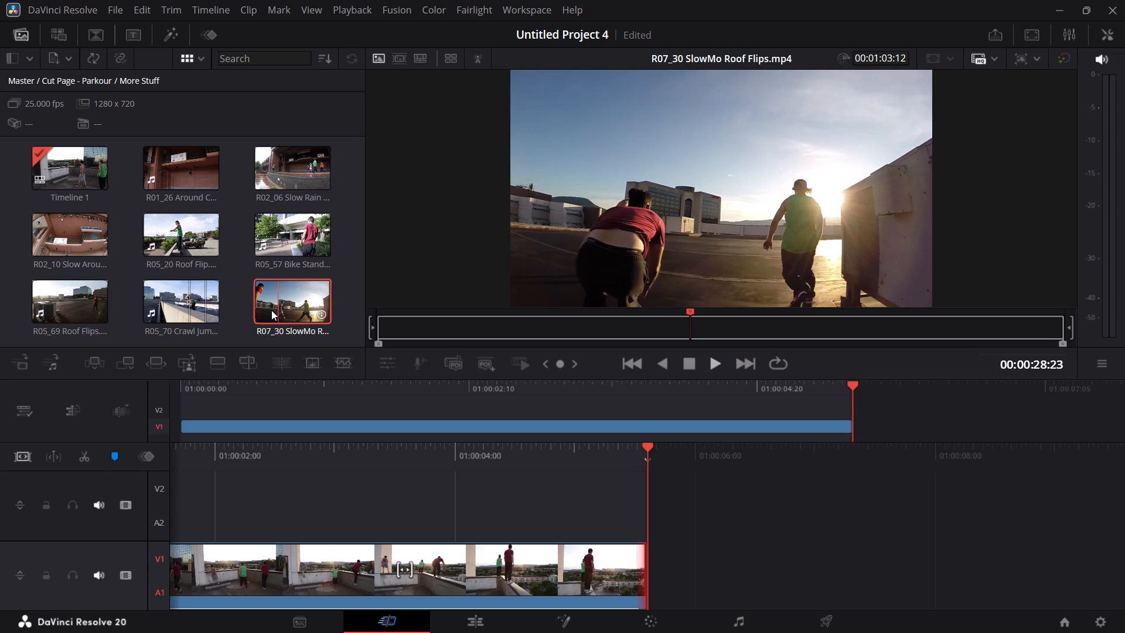
double_click(194, 296)
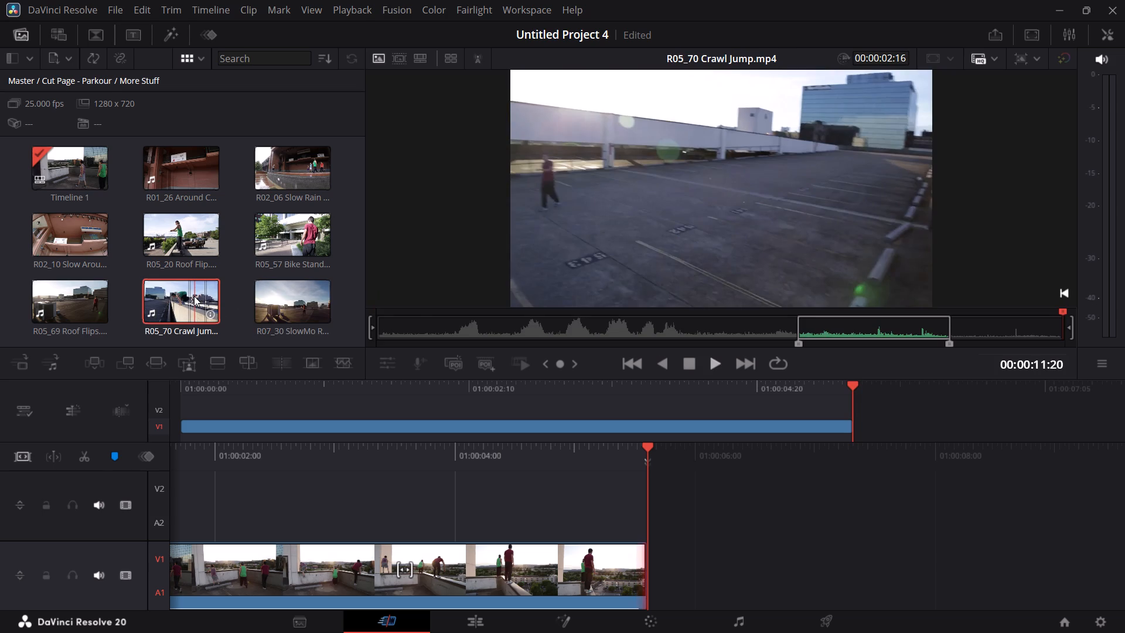
double_click(89, 299)
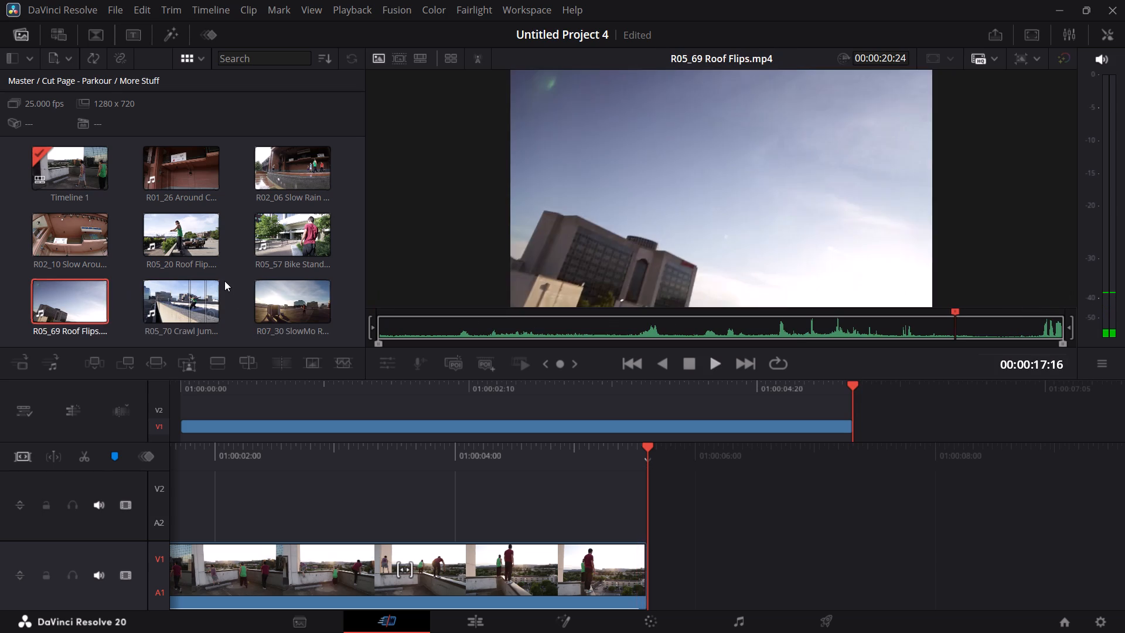
Play through the R05_57 Bike Stands clip in the source viewer, then move its In point later for a duration of 10:24.
double_click(291, 232)
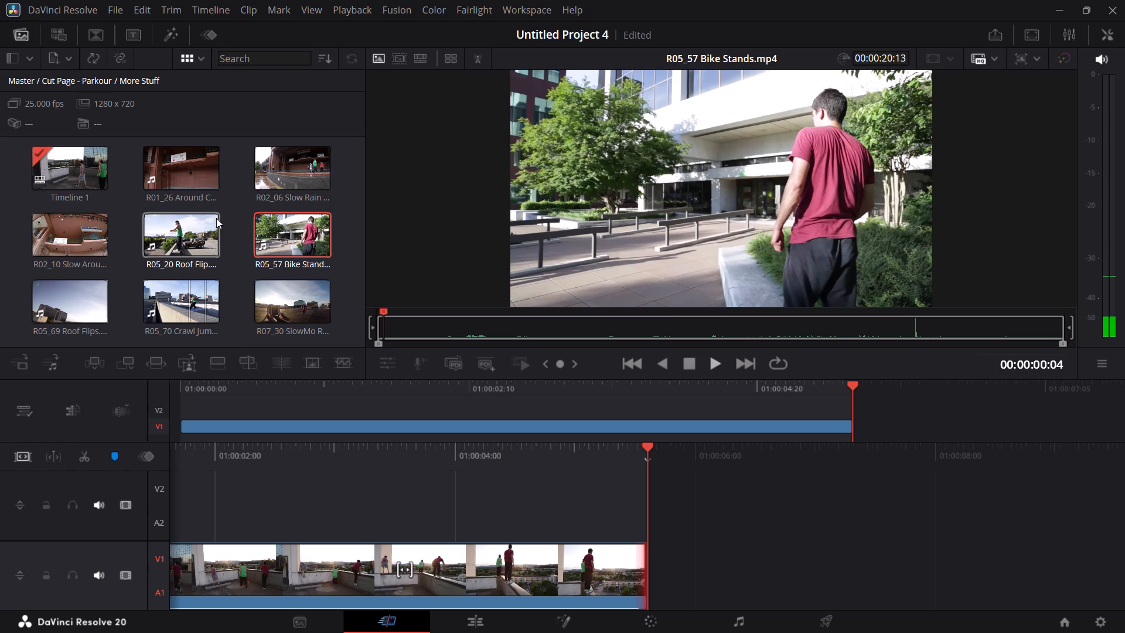
click(721, 359)
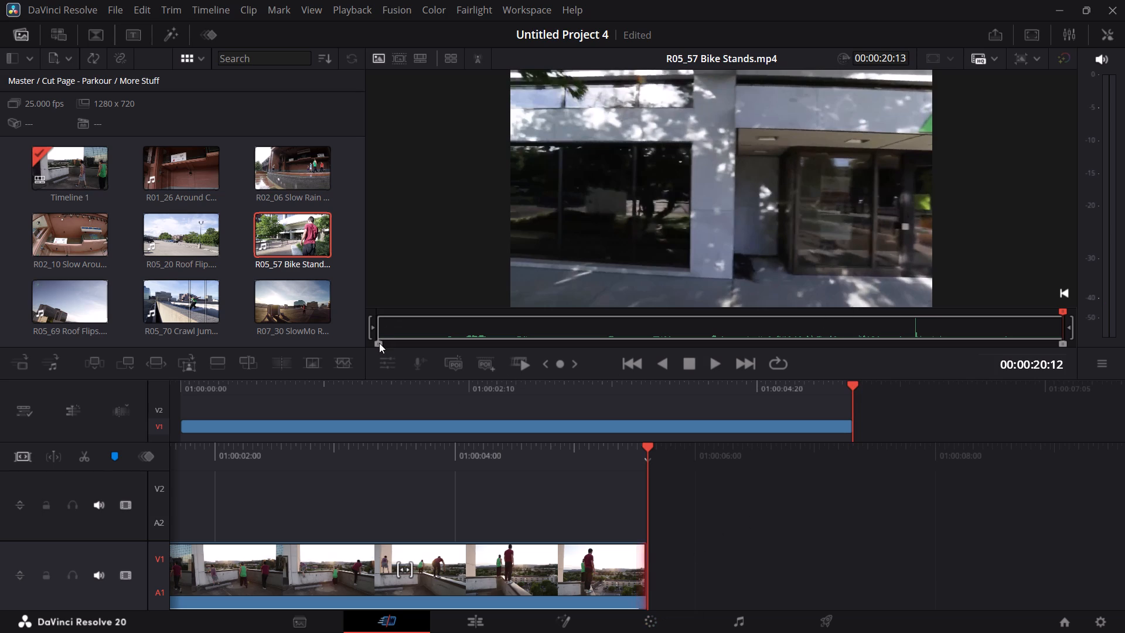
drag(378, 342, 430, 349)
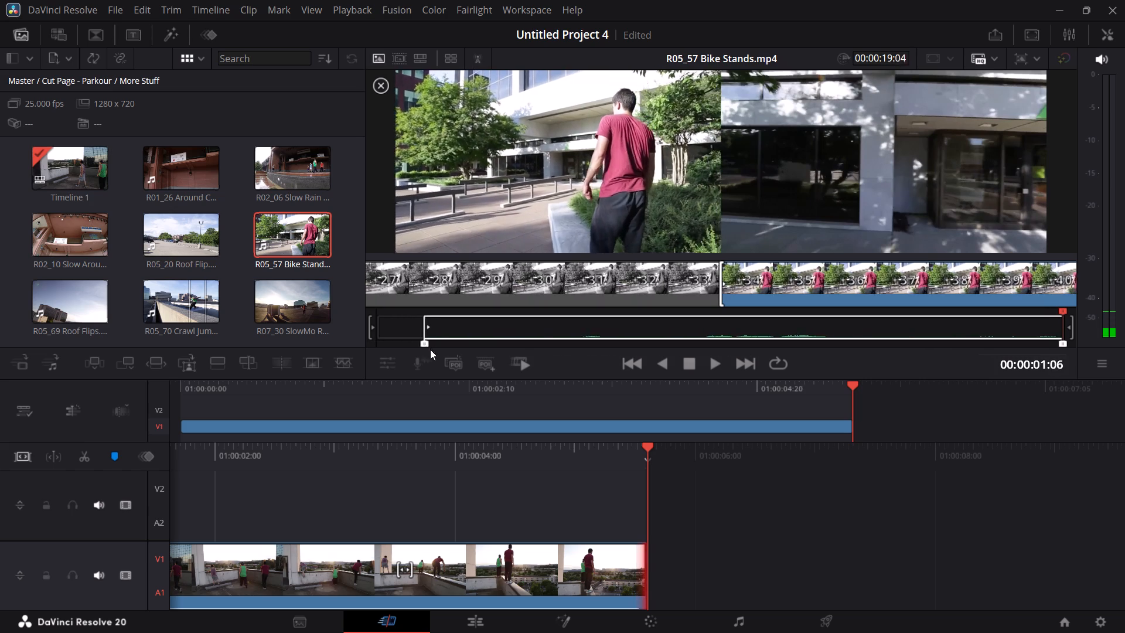
drag(430, 349, 549, 355)
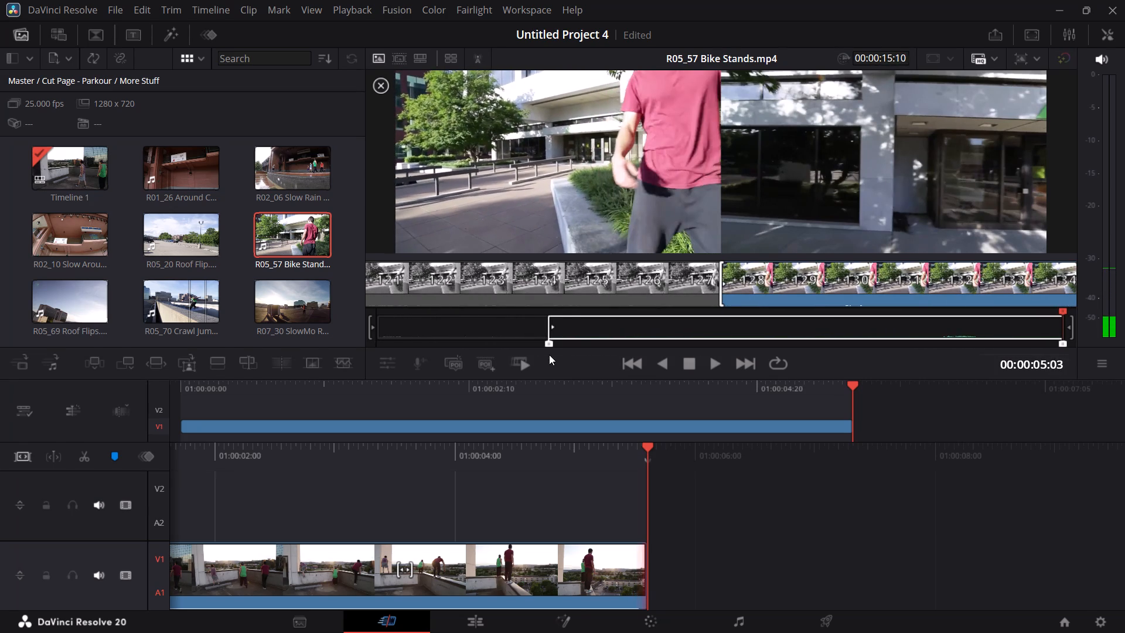
drag(549, 355, 651, 362)
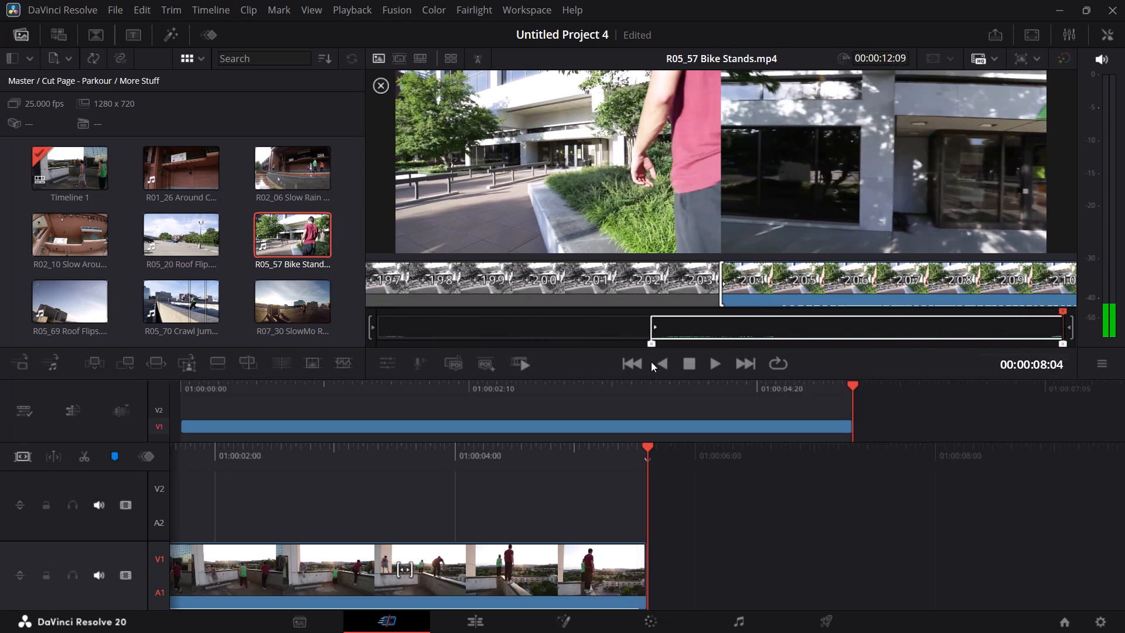
drag(651, 362, 675, 366)
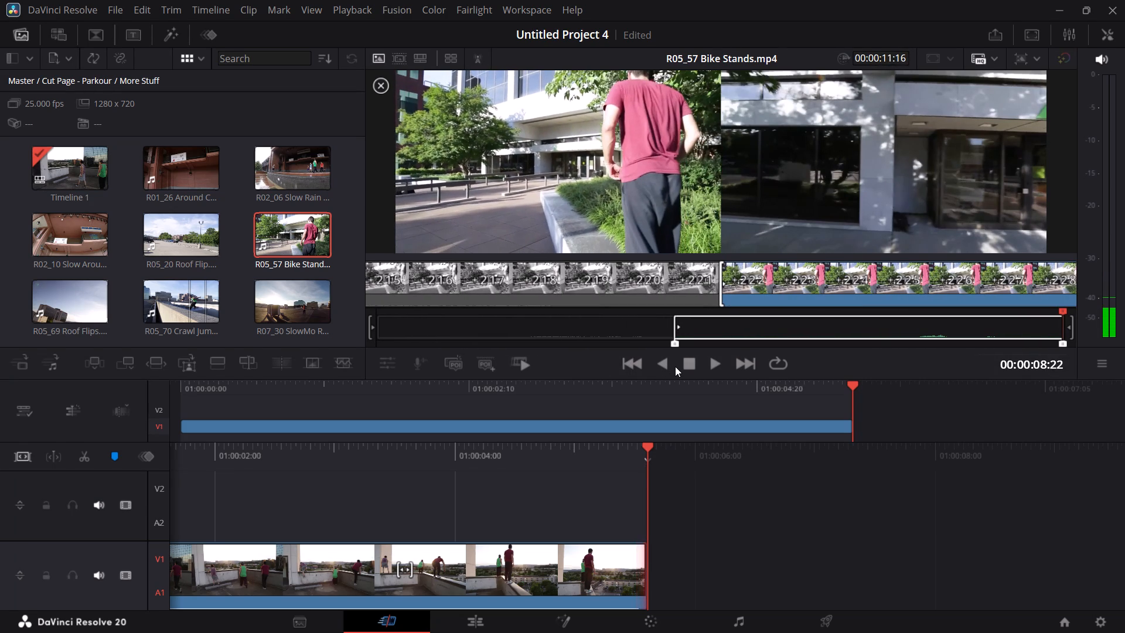
drag(675, 366, 697, 369)
Trim the Bike Stands source clip's end to an Out point at 19:08, for a duration of 09:20.
click(714, 365)
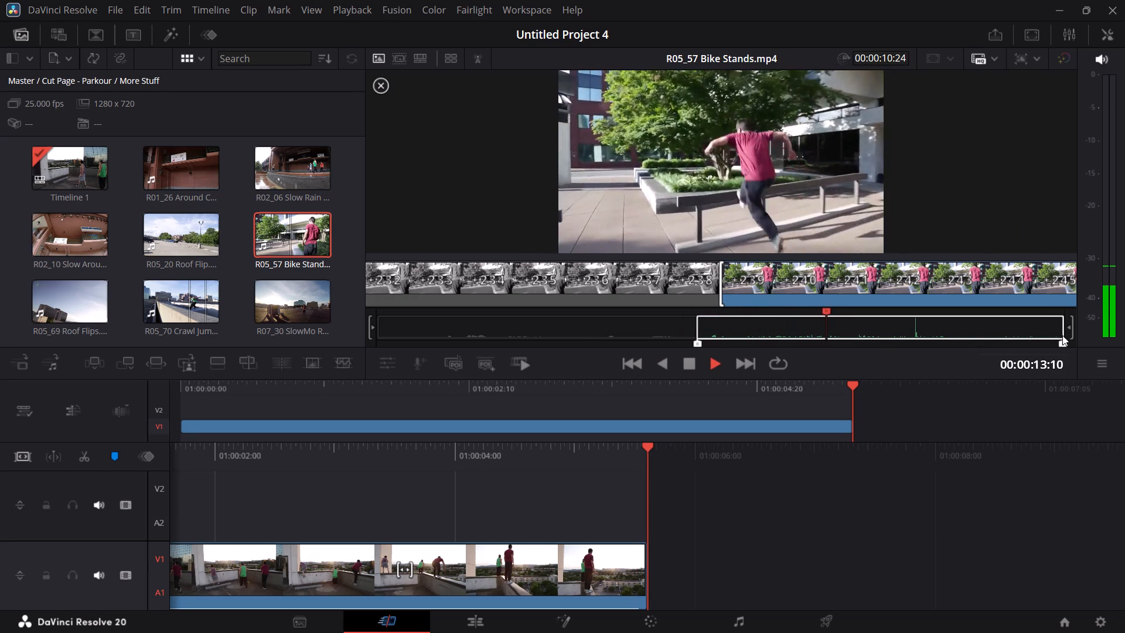
drag(1064, 339, 1048, 343)
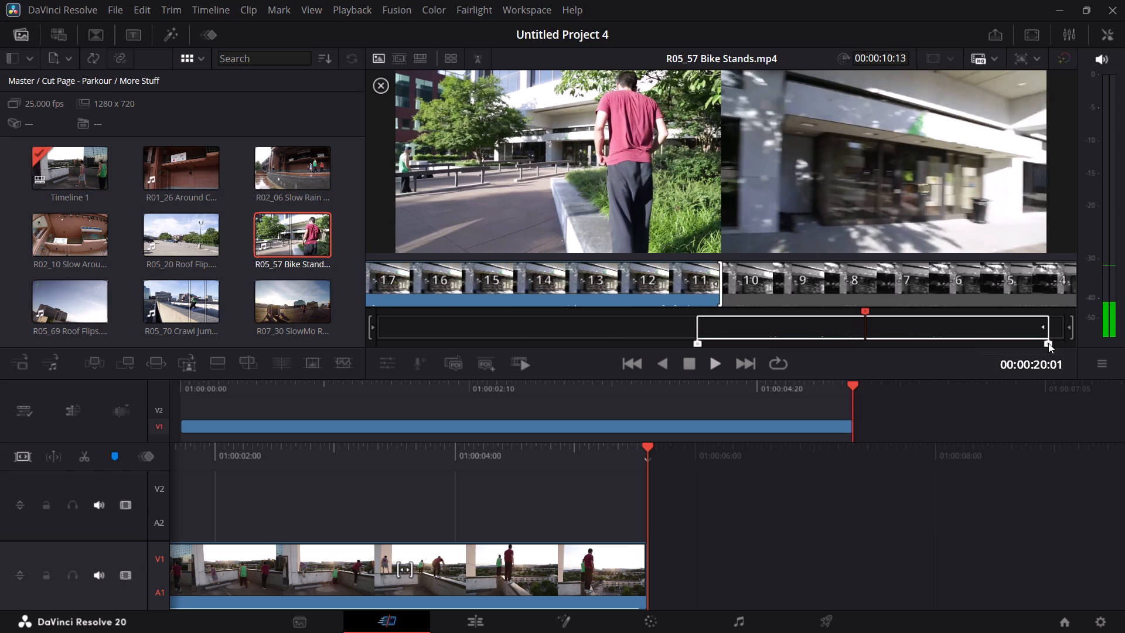
drag(1048, 343, 1006, 353)
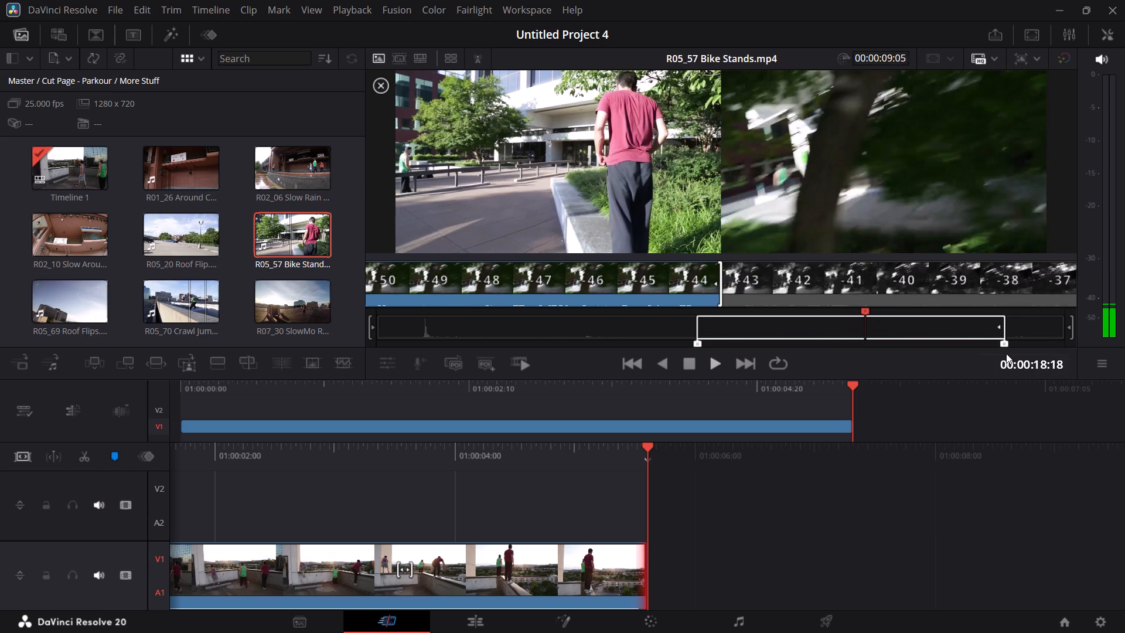
drag(1006, 353, 952, 366)
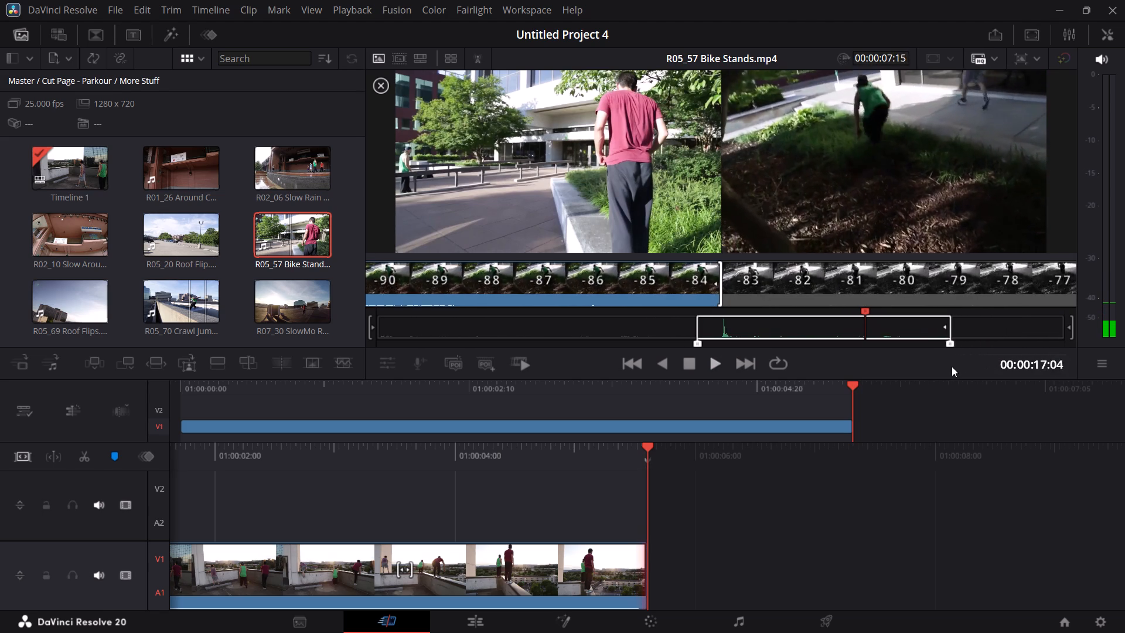
drag(952, 366, 899, 359)
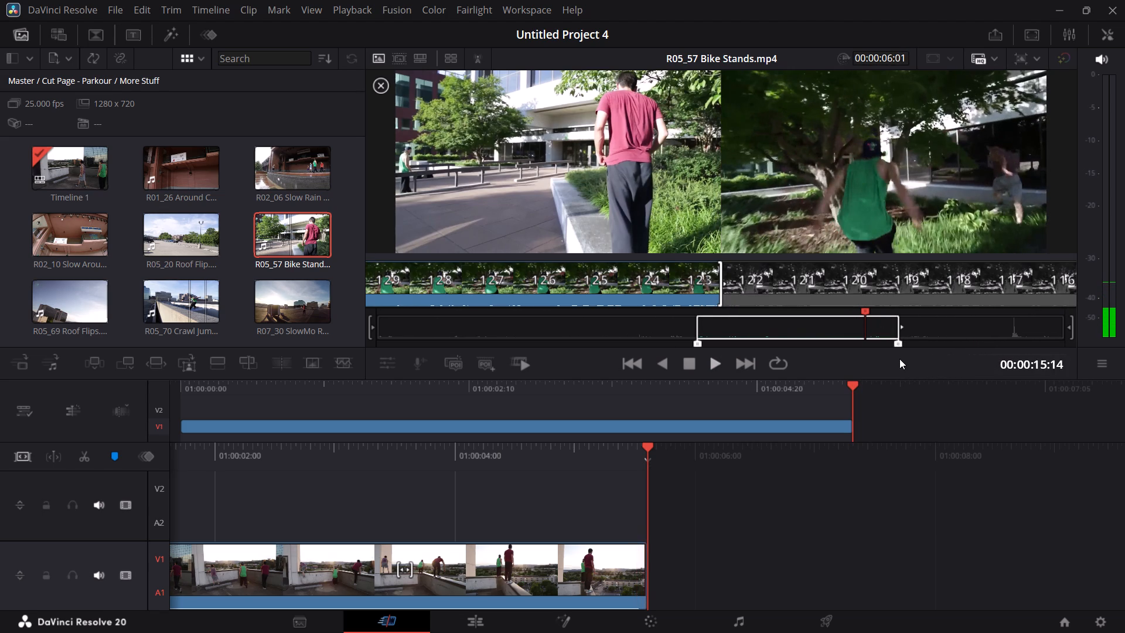
drag(899, 359, 925, 363)
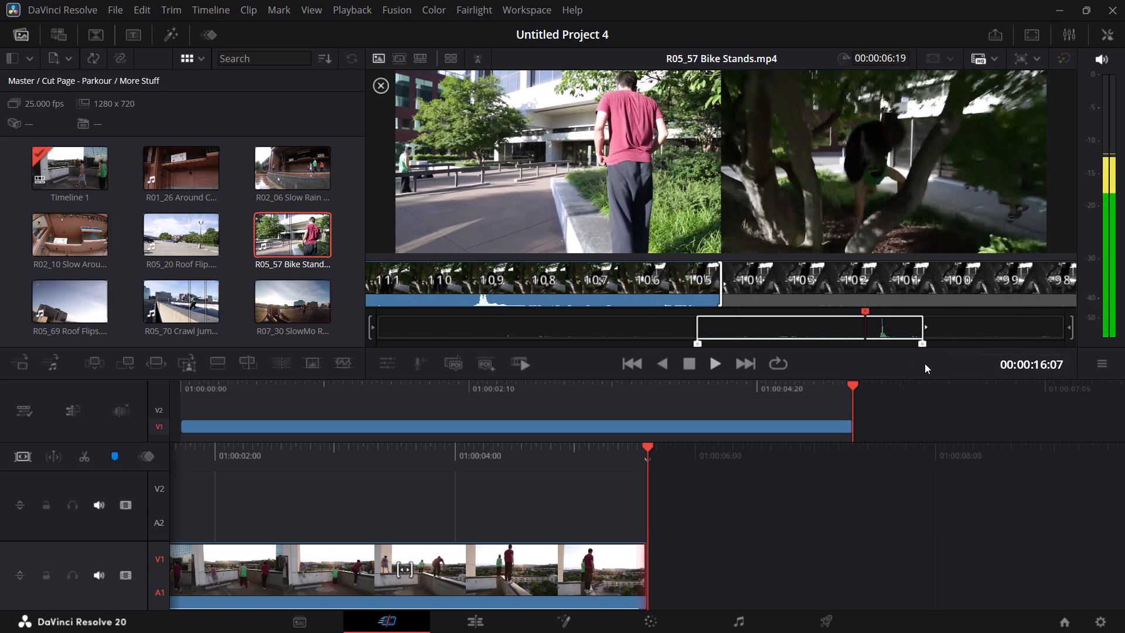
drag(925, 363, 966, 367)
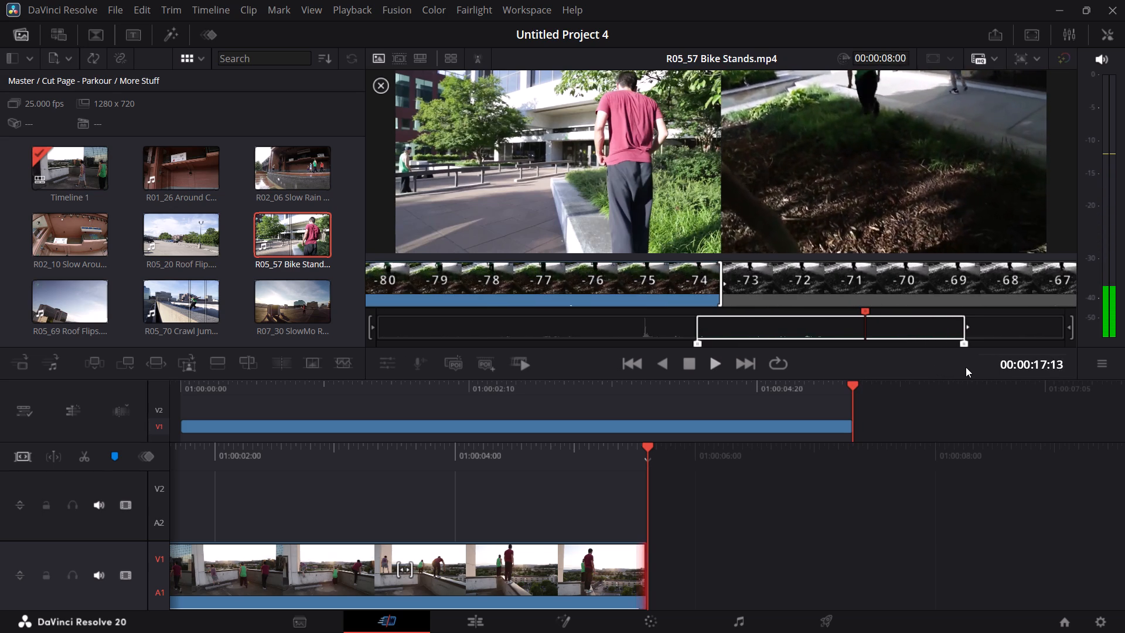
drag(966, 367, 1001, 367)
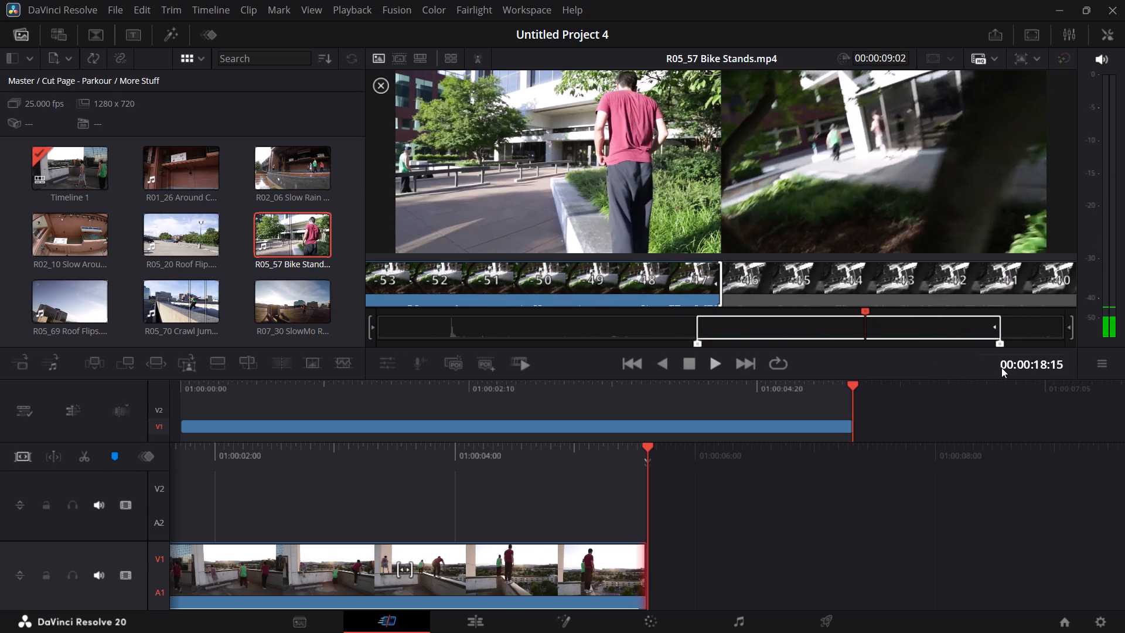
drag(1001, 367, 1021, 369)
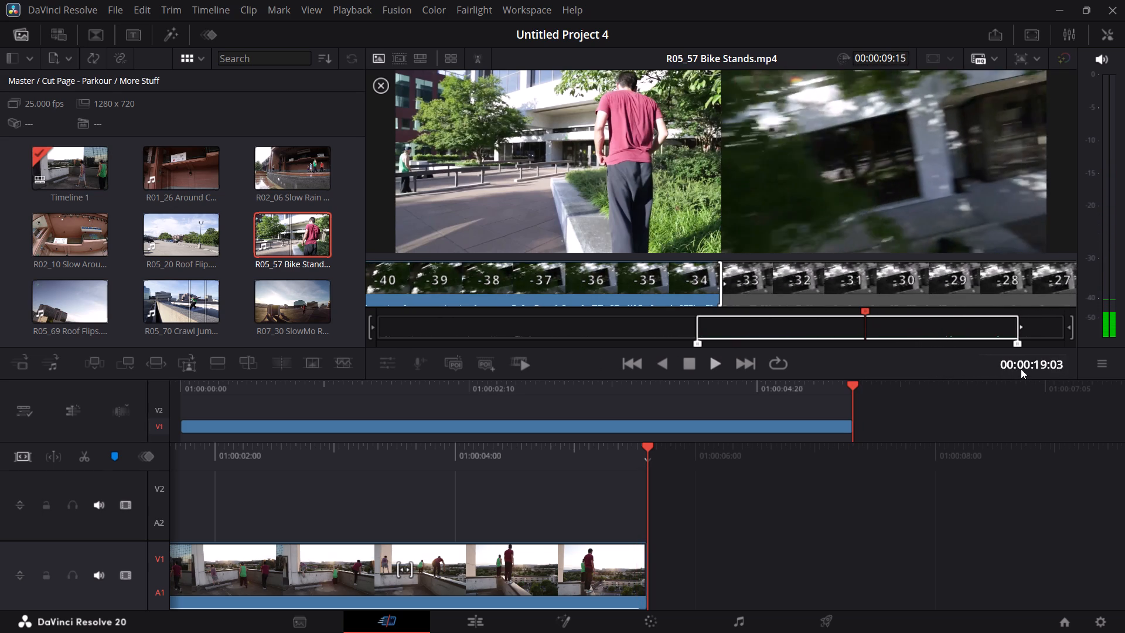
drag(1021, 369, 1025, 369)
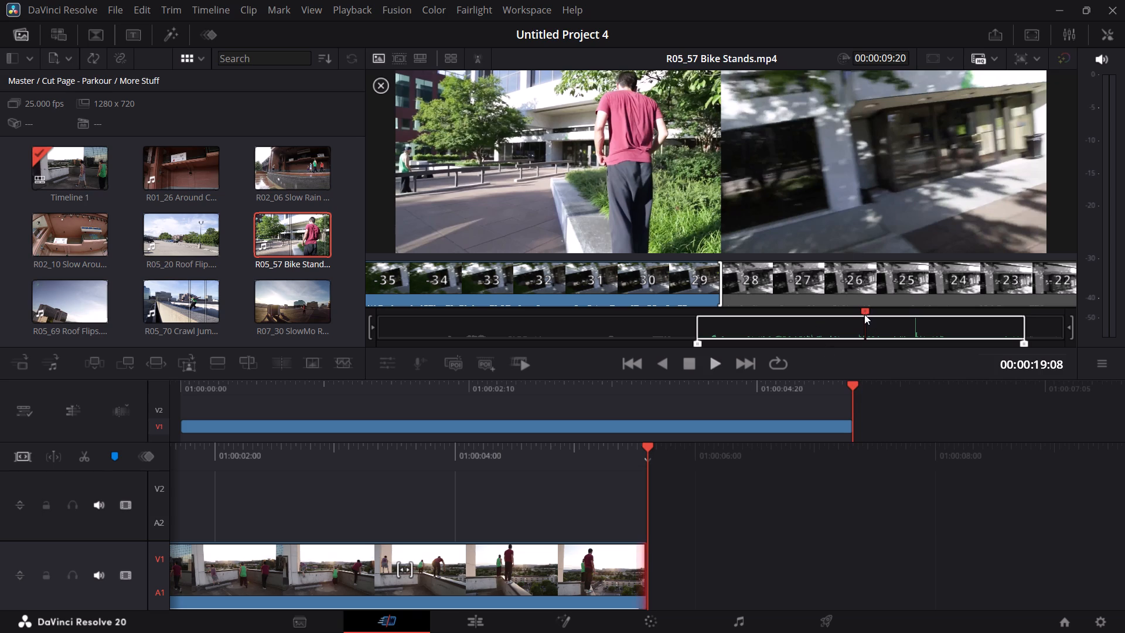
Add the marked Bike Stands section to track V1 directly after the first clip and play it back.
drag(849, 193, 746, 569)
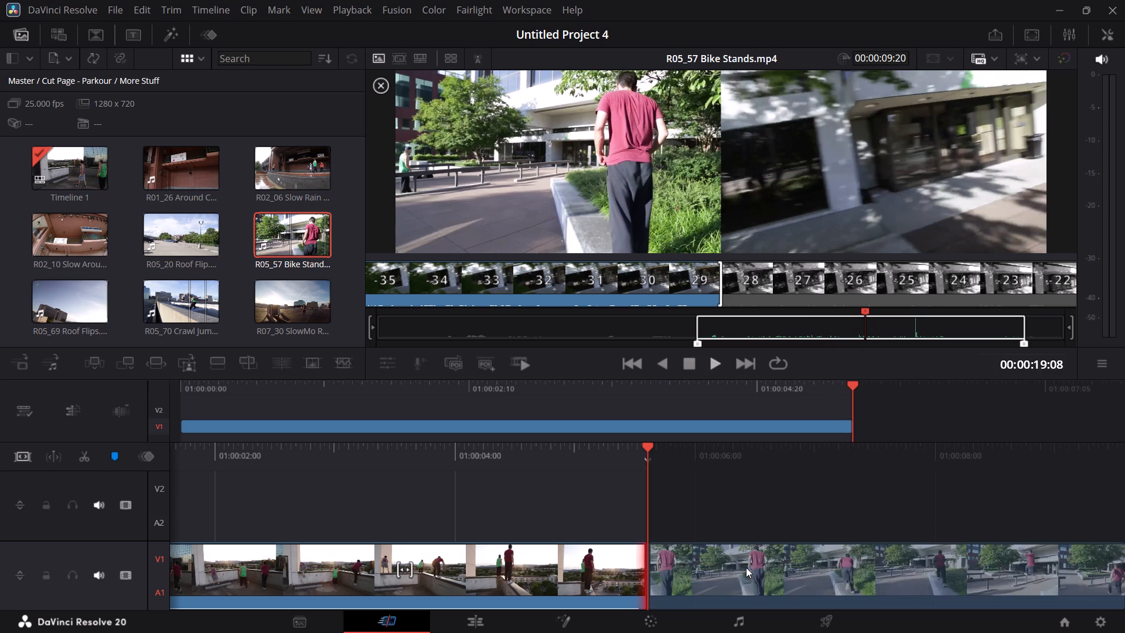
click(712, 359)
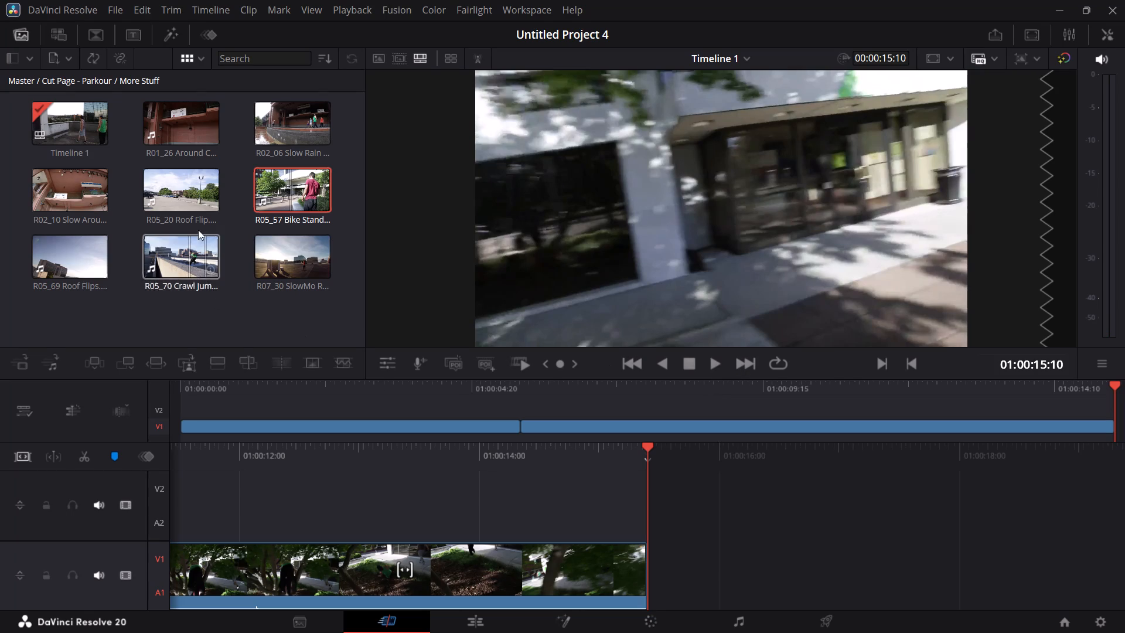
Browse the More Stuff bin, reopening Timeline 1 and previewing the R01_26 Around Corner, R02_06 Slow Rain Flips and R02_10 Slow Around Corner clips.
scroll(148, 200, up, 2)
scroll(148, 200, down, 3)
scroll(148, 201, up, 2)
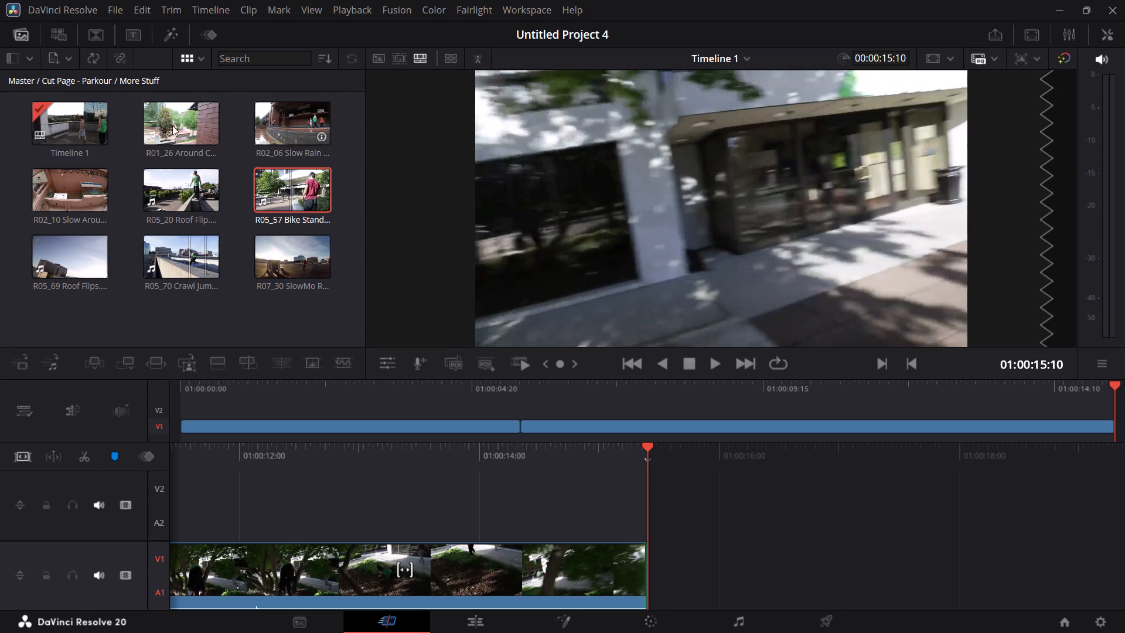
double_click(95, 120)
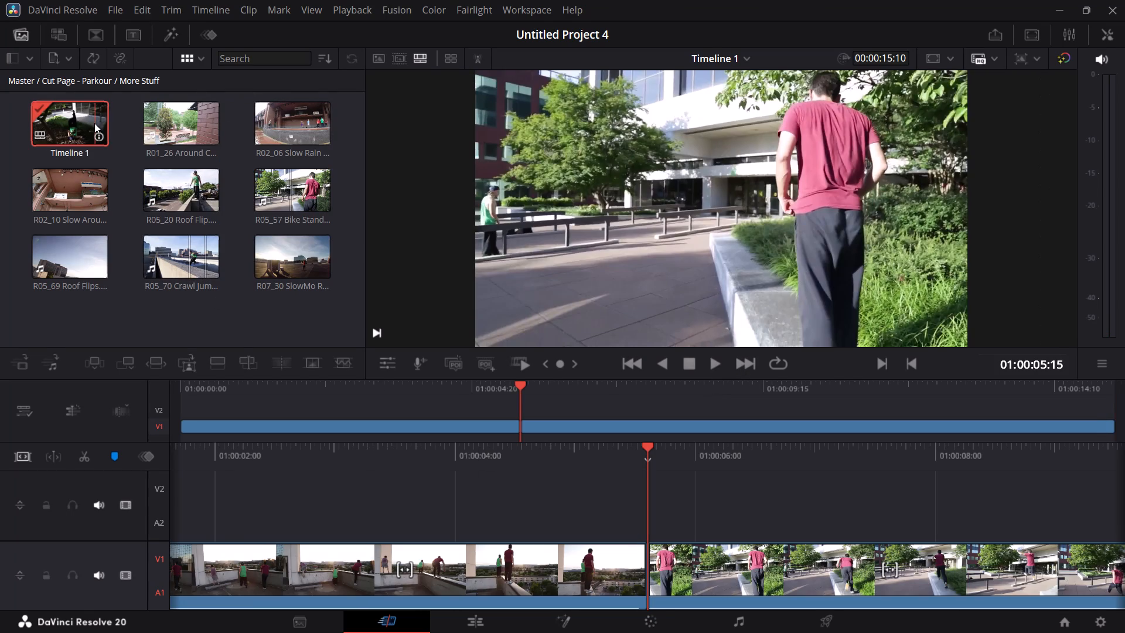
double_click(190, 125)
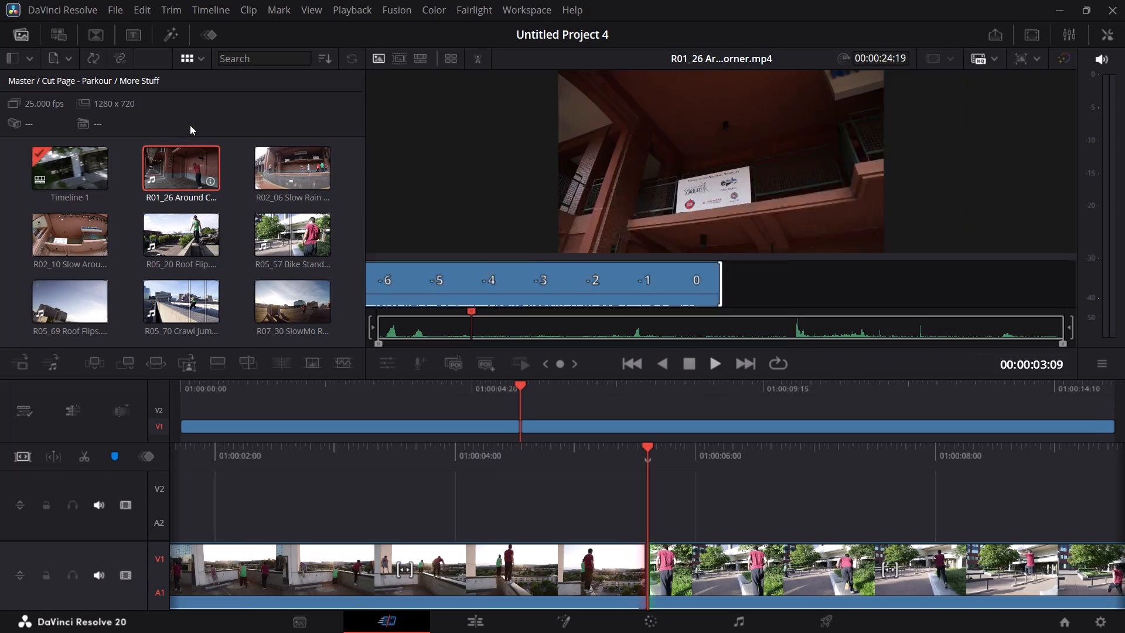
double_click(272, 158)
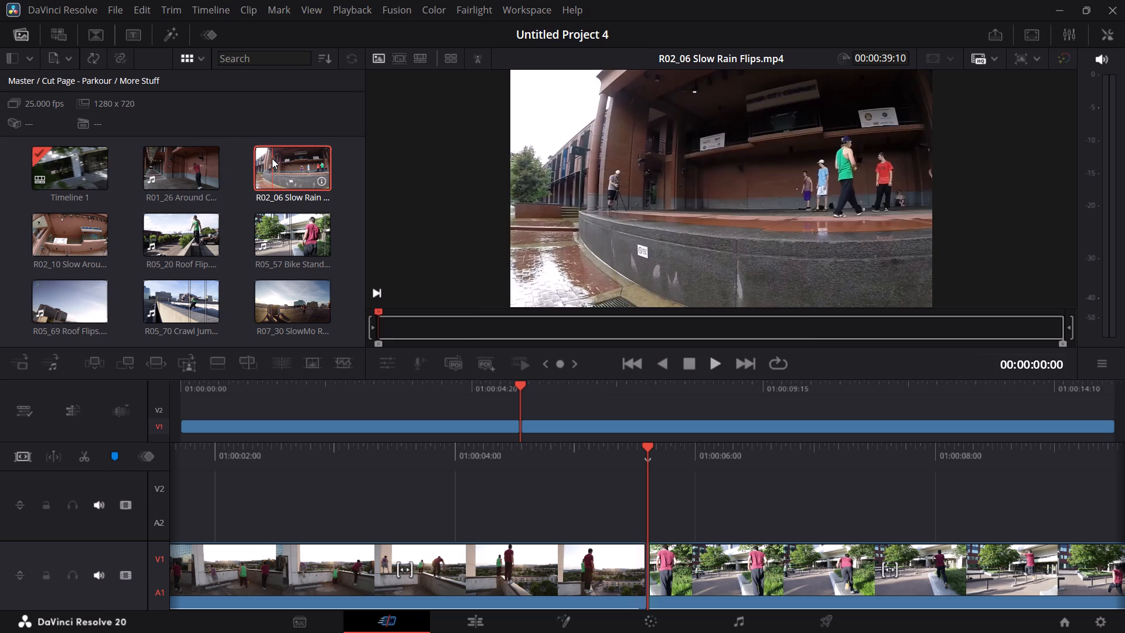
double_click(100, 240)
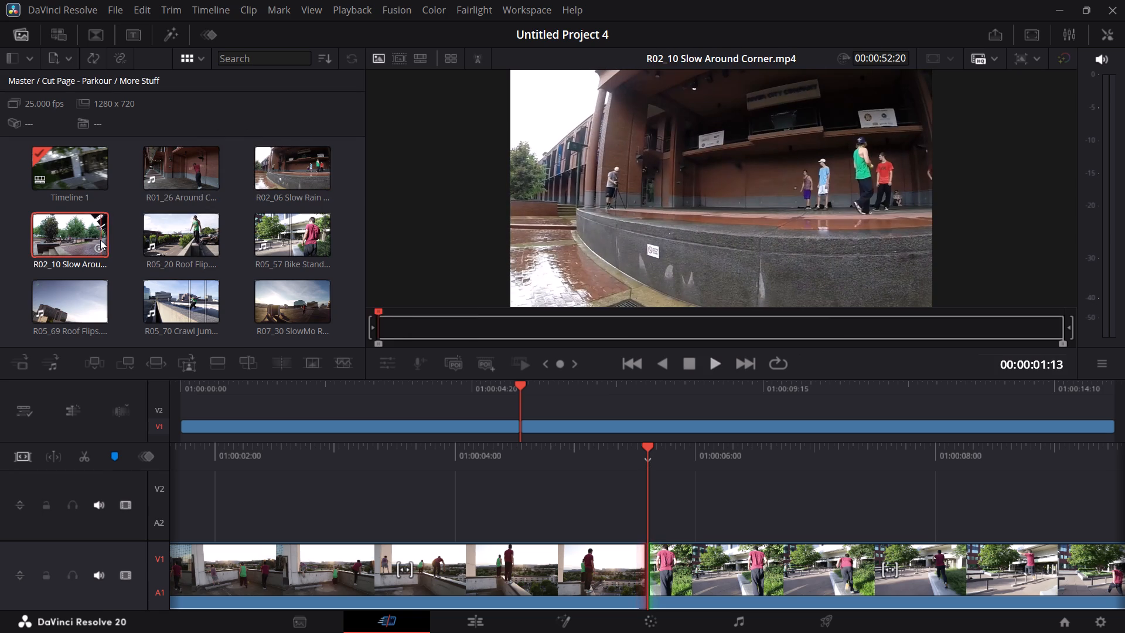
Load the R05_20 Roof Flip clip in the source viewer and scrub from near its end back to its beginning.
double_click(165, 244)
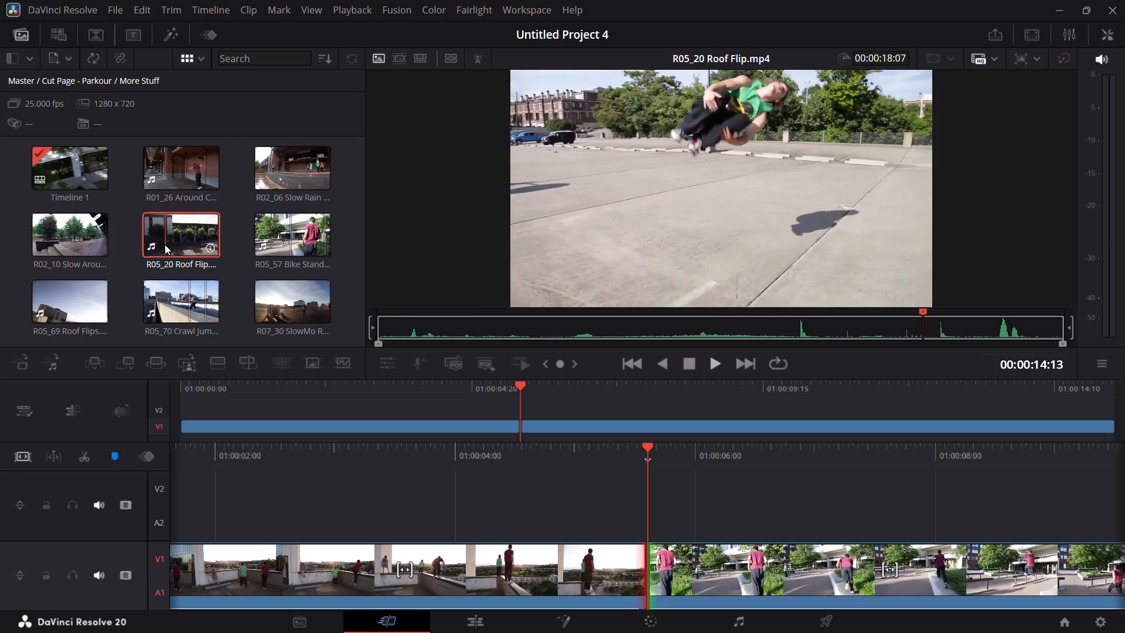
click(165, 244)
click(165, 244)
drag(1007, 315, 970, 322)
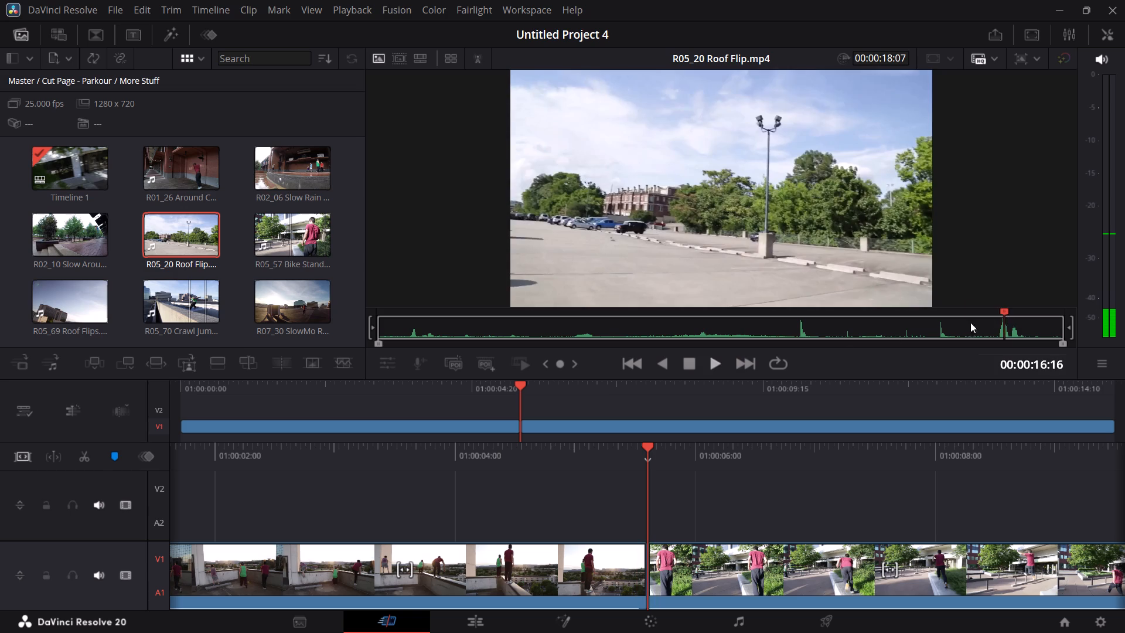
drag(970, 322, 460, 351)
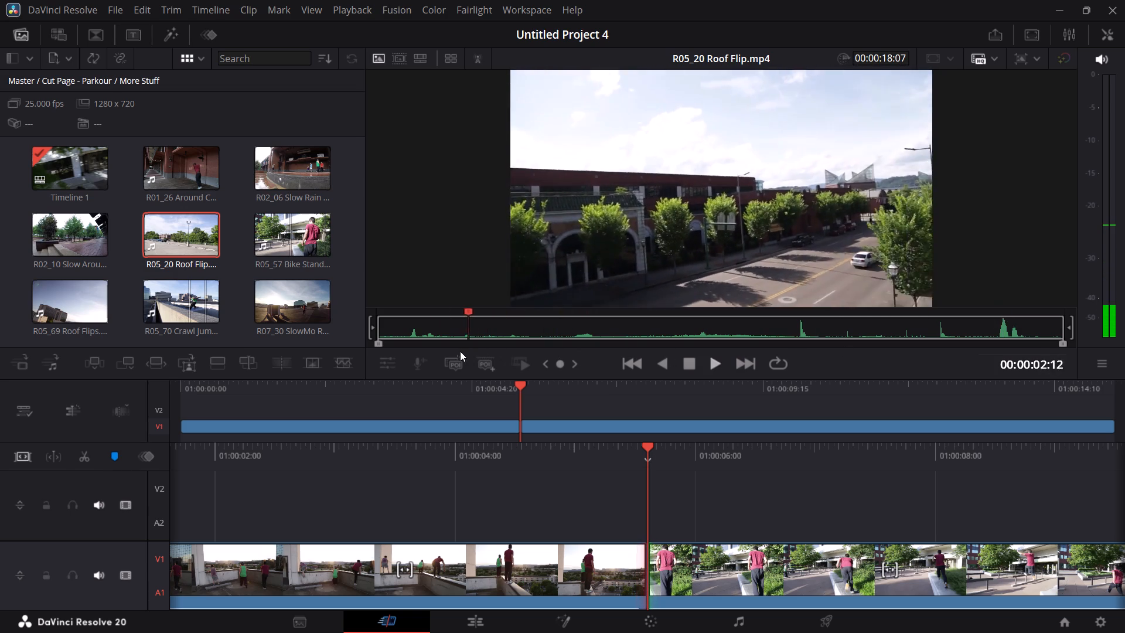
drag(460, 351, 386, 345)
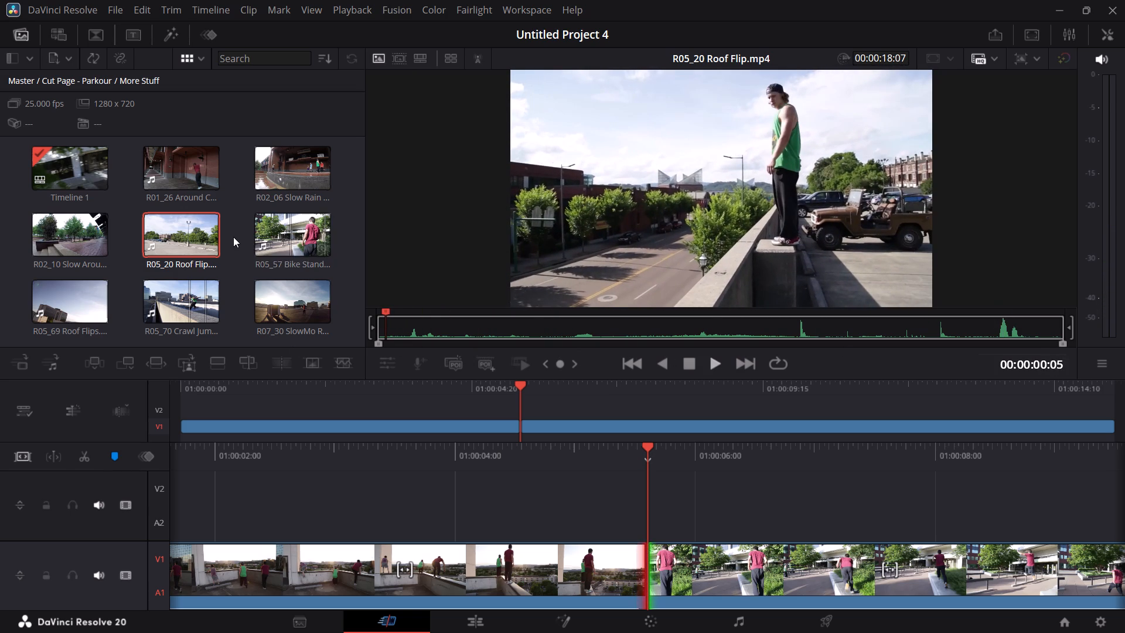
double_click(187, 232)
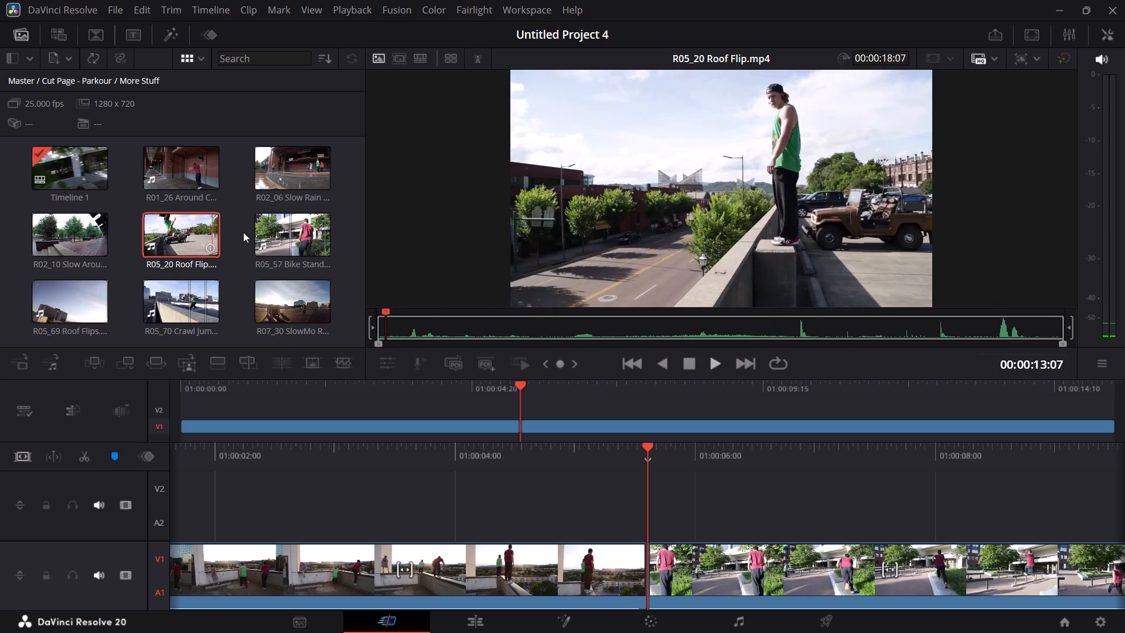
Preview the R05_57 Bike Stands, R05_69 Roof Flips and R05_70 Crawl Jump clips, then scrub through R07_30 SlowMo Roof Flips to its end.
click(288, 238)
click(288, 238)
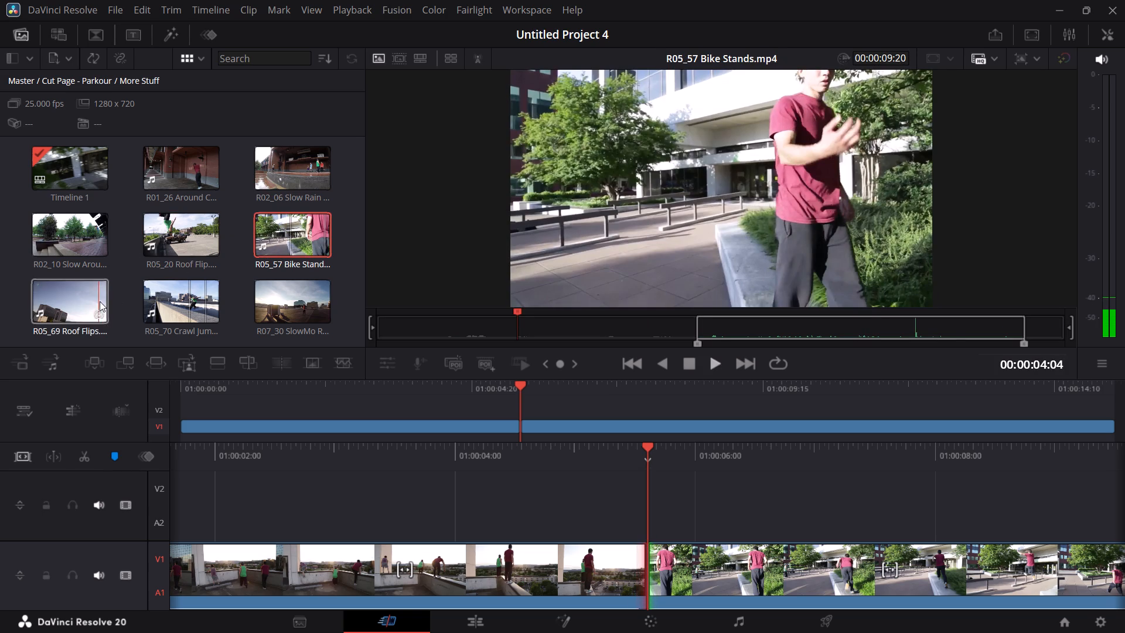
double_click(101, 301)
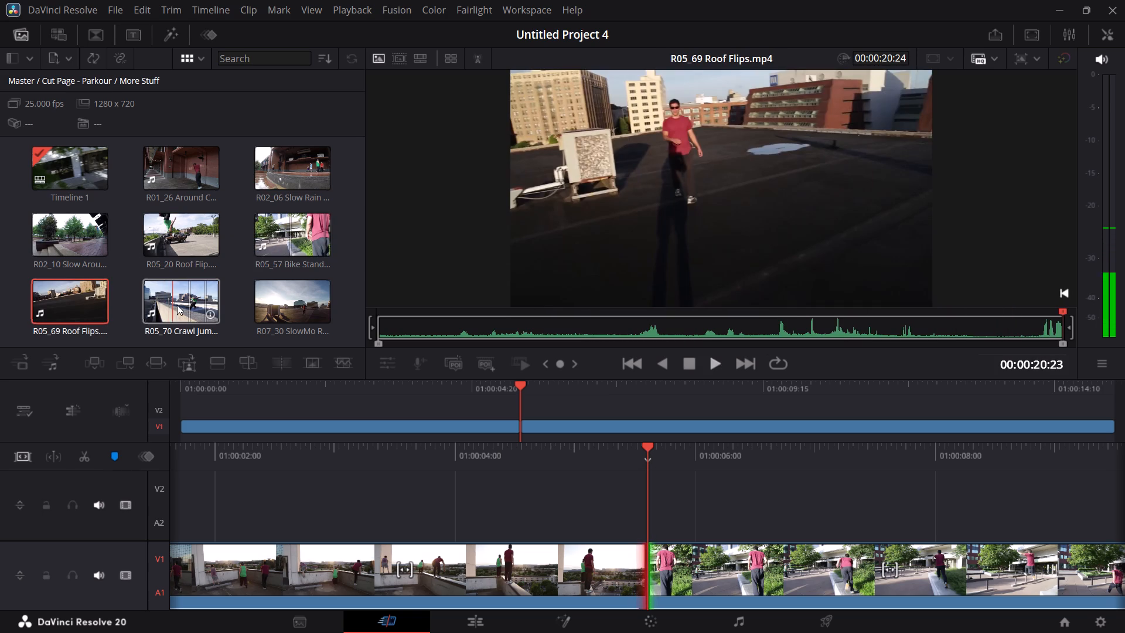
double_click(178, 304)
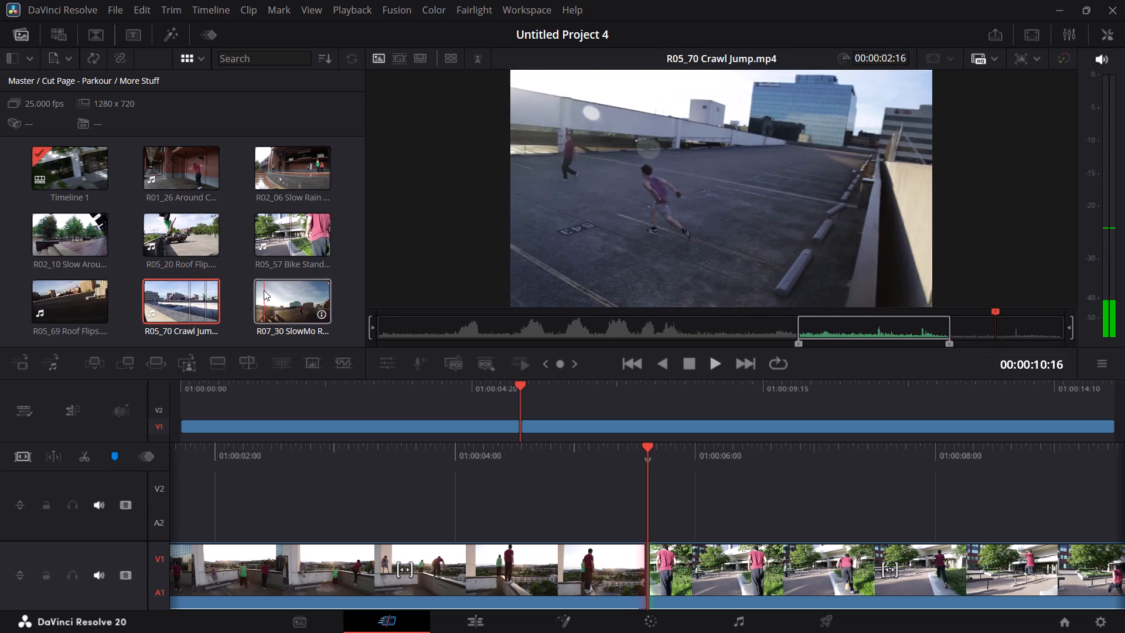
double_click(264, 290)
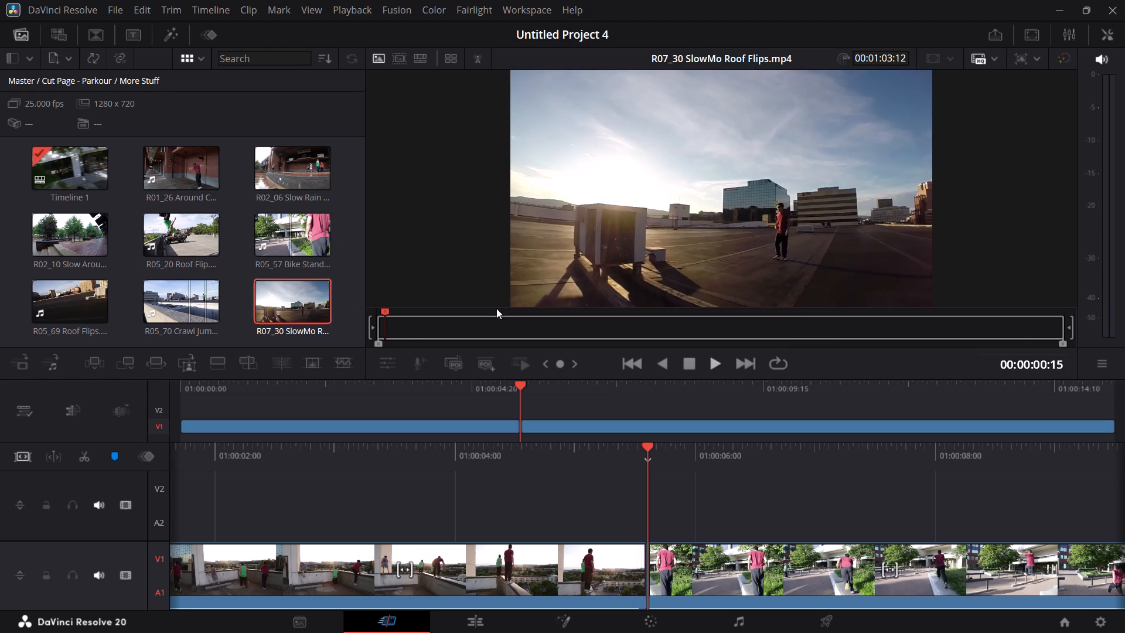
drag(387, 318, 598, 320)
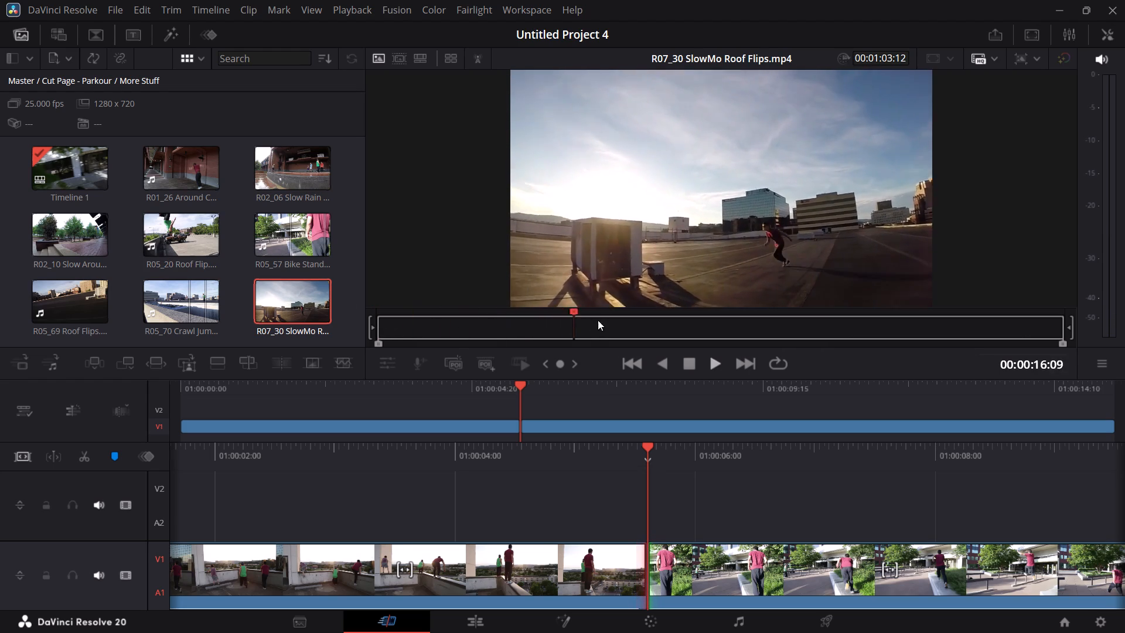
drag(598, 320, 1124, 309)
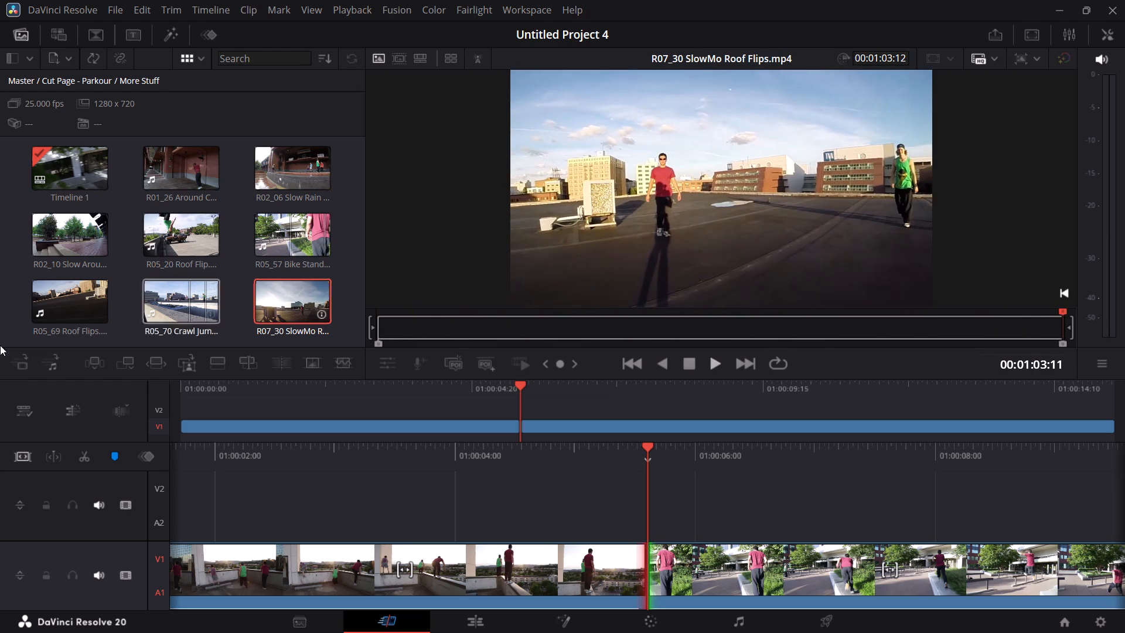
Load the R05_70 Crawl Jump clip, pull its out point earlier for a marked length of 00:00:02:07, and scrub back to the clip's beginning.
double_click(168, 301)
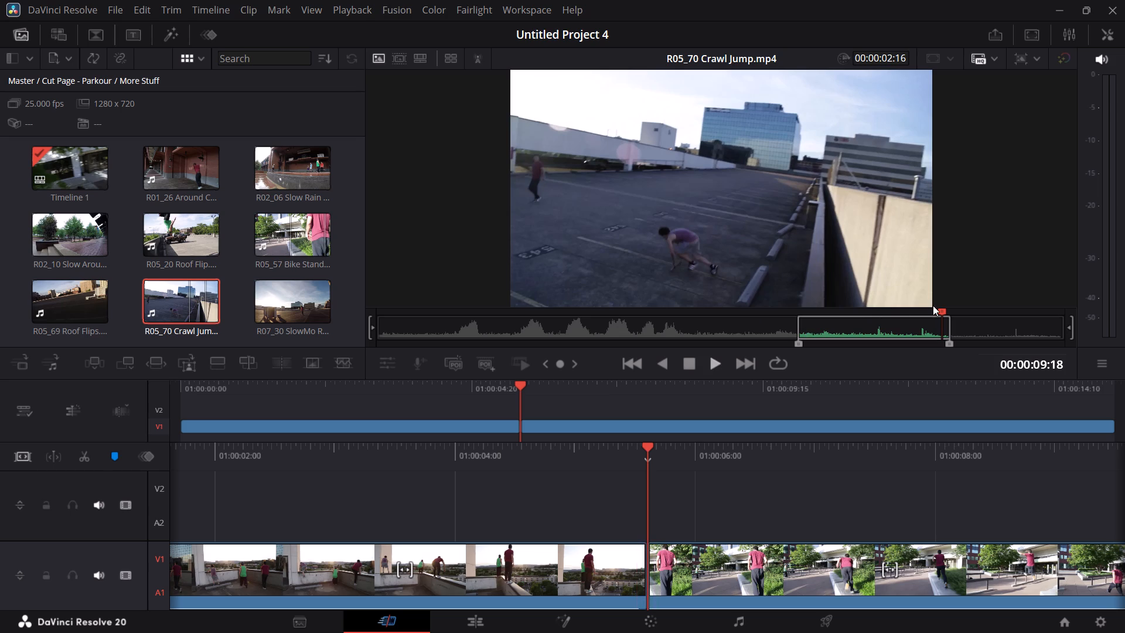
drag(945, 302, 922, 309)
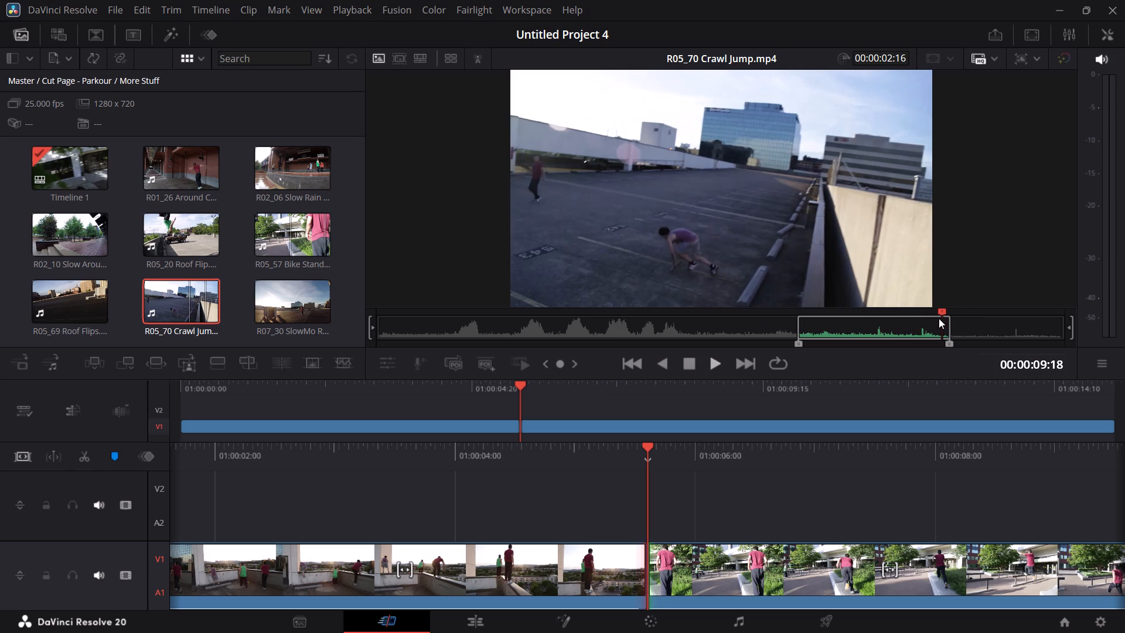
drag(947, 317, 925, 324)
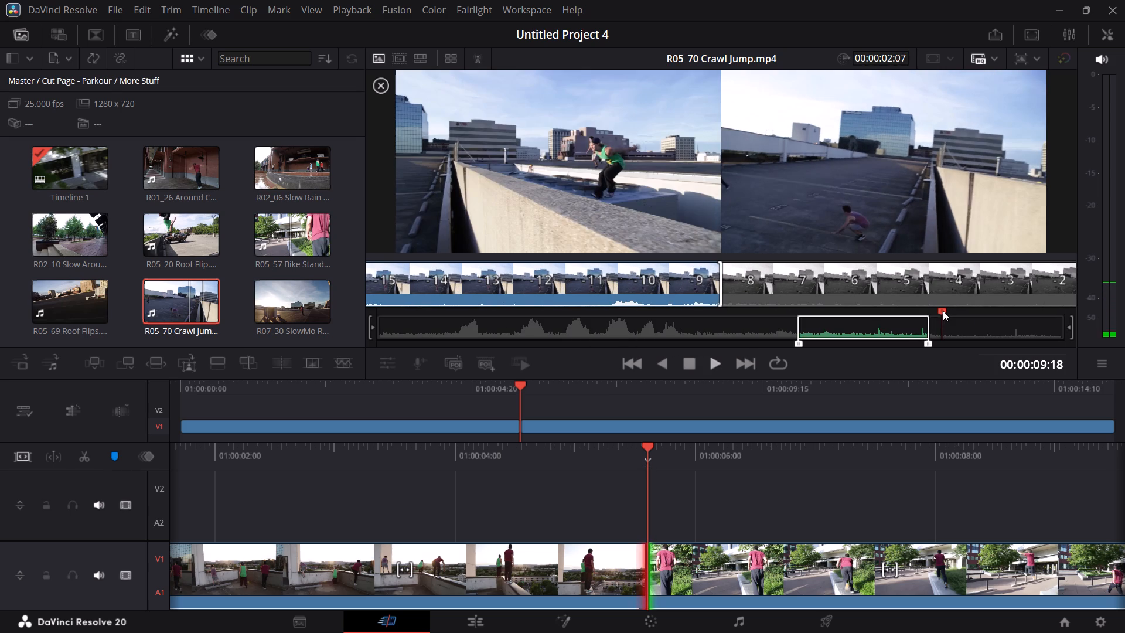
drag(943, 311, 229, 336)
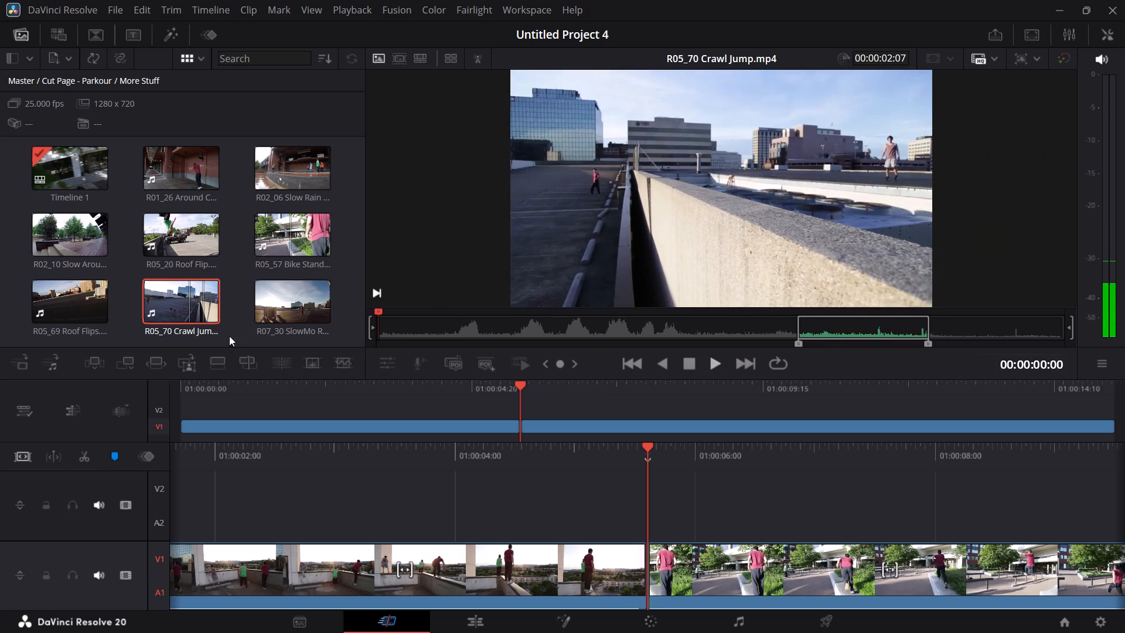
drag(229, 336, 185, 333)
Preview the R05_69 Roof Flips and R05_57 Bike Stands clips, then scrub R05_20 Roof Flip and R02_10 Slow Around Corner back to their beginnings.
double_click(73, 298)
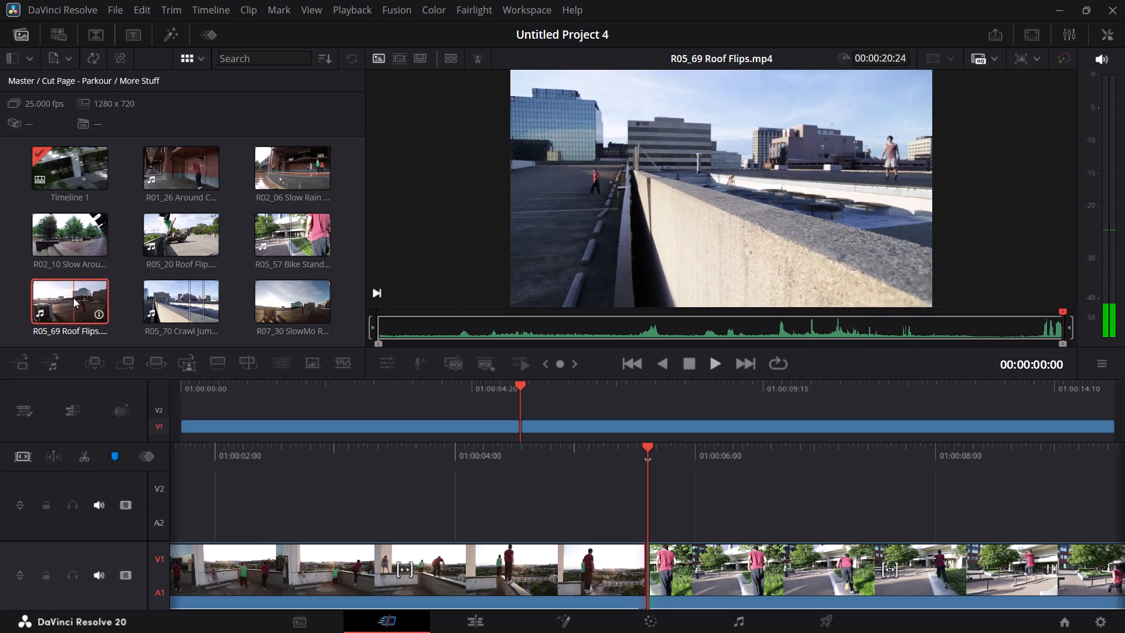
double_click(269, 240)
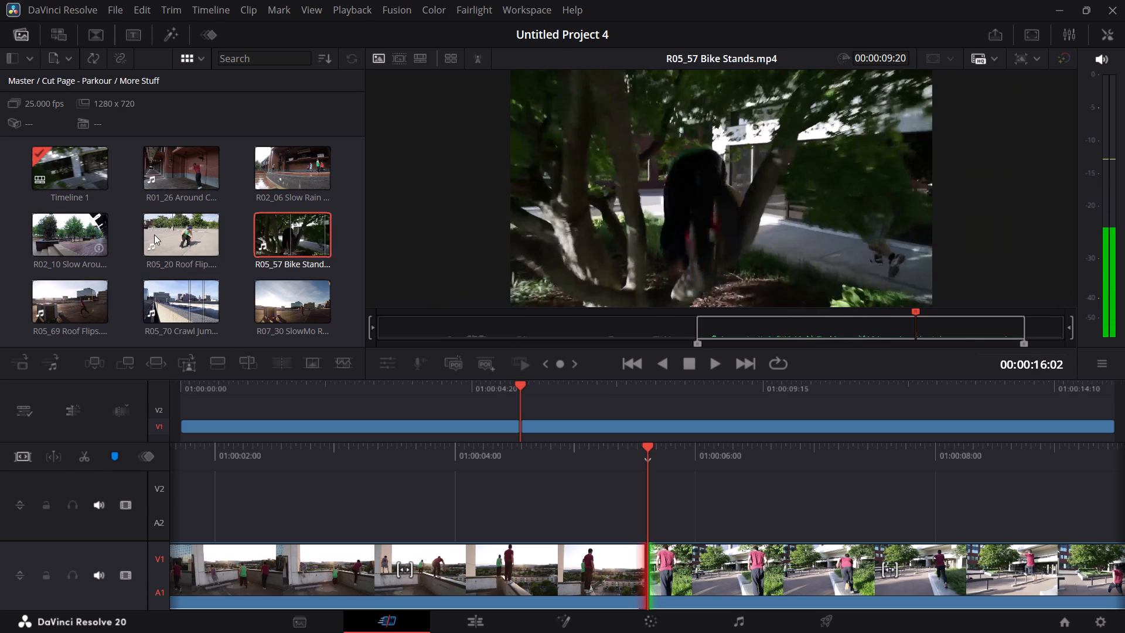
double_click(159, 234)
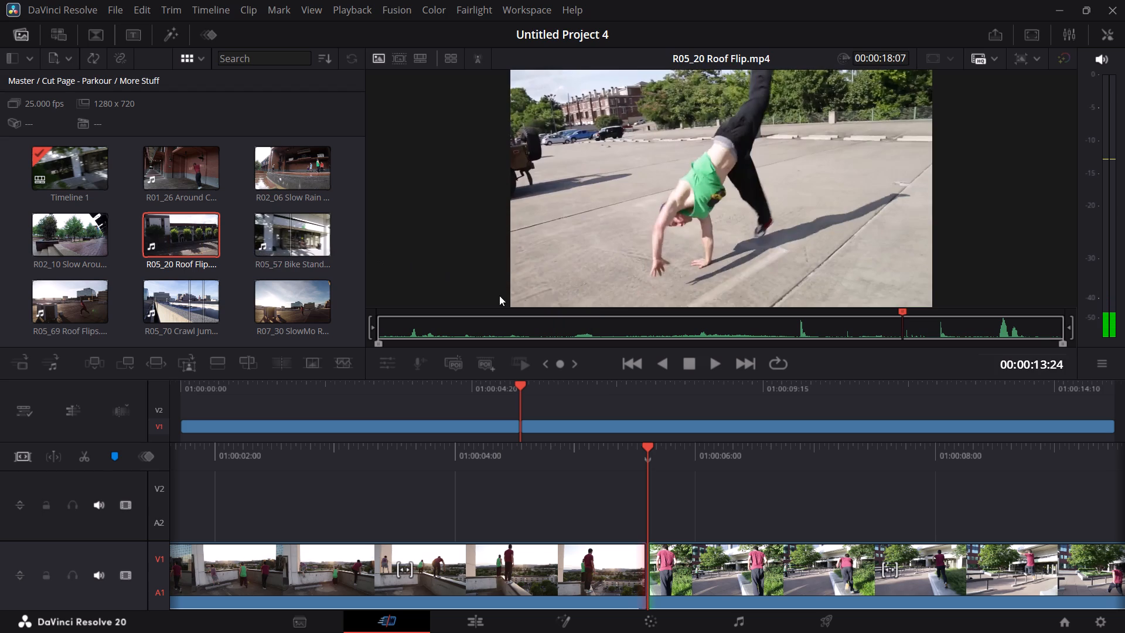
drag(904, 317, 236, 445)
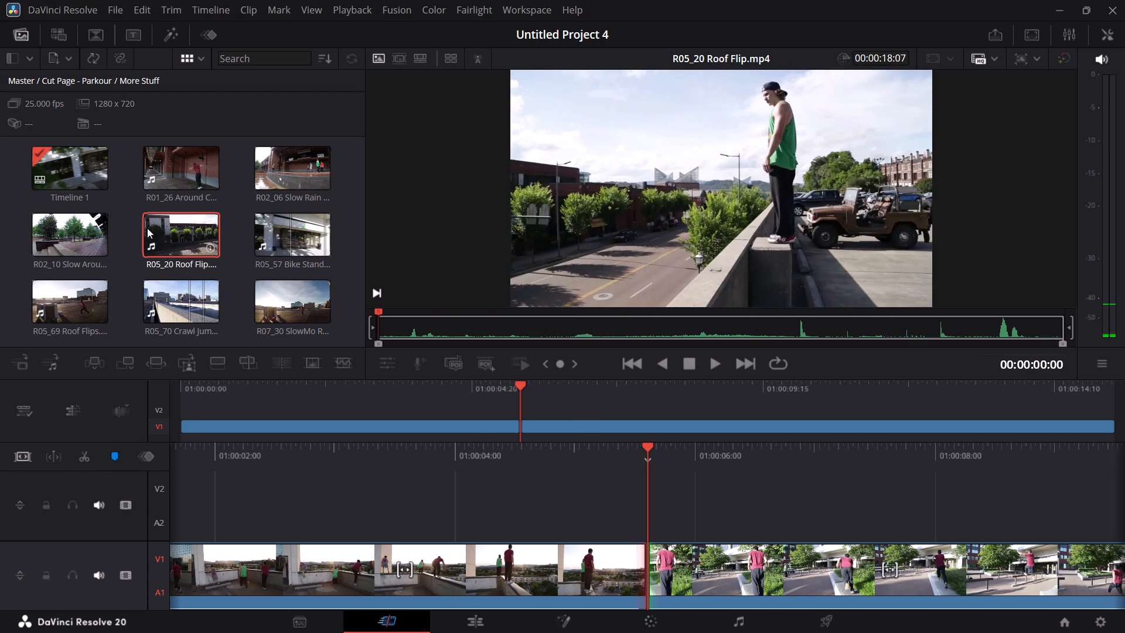
double_click(69, 251)
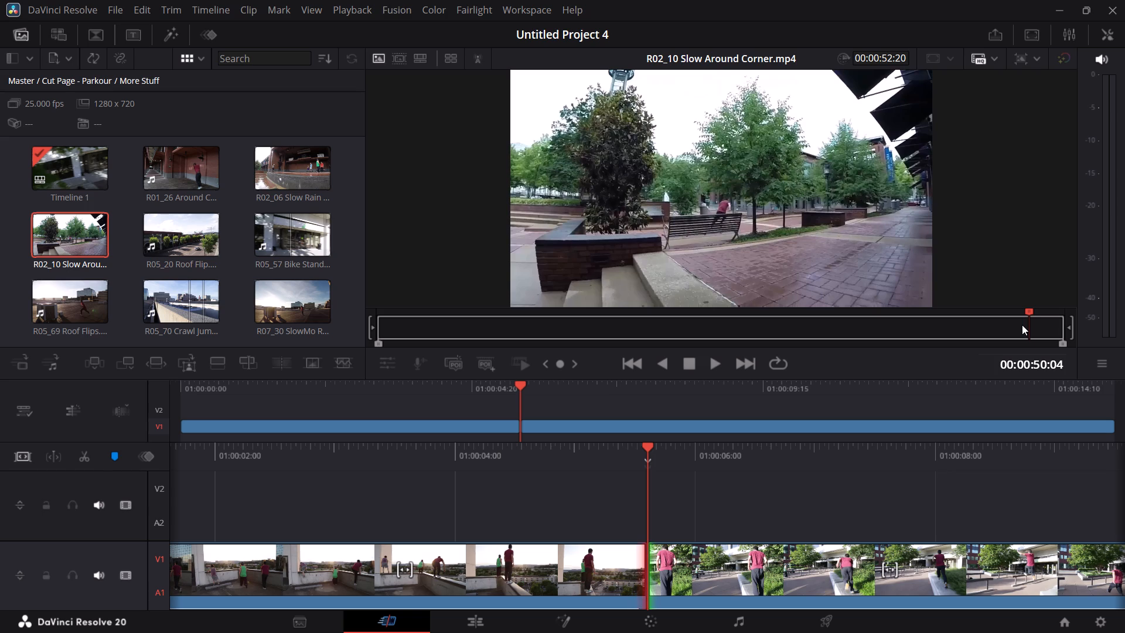
drag(1027, 321, 876, 334)
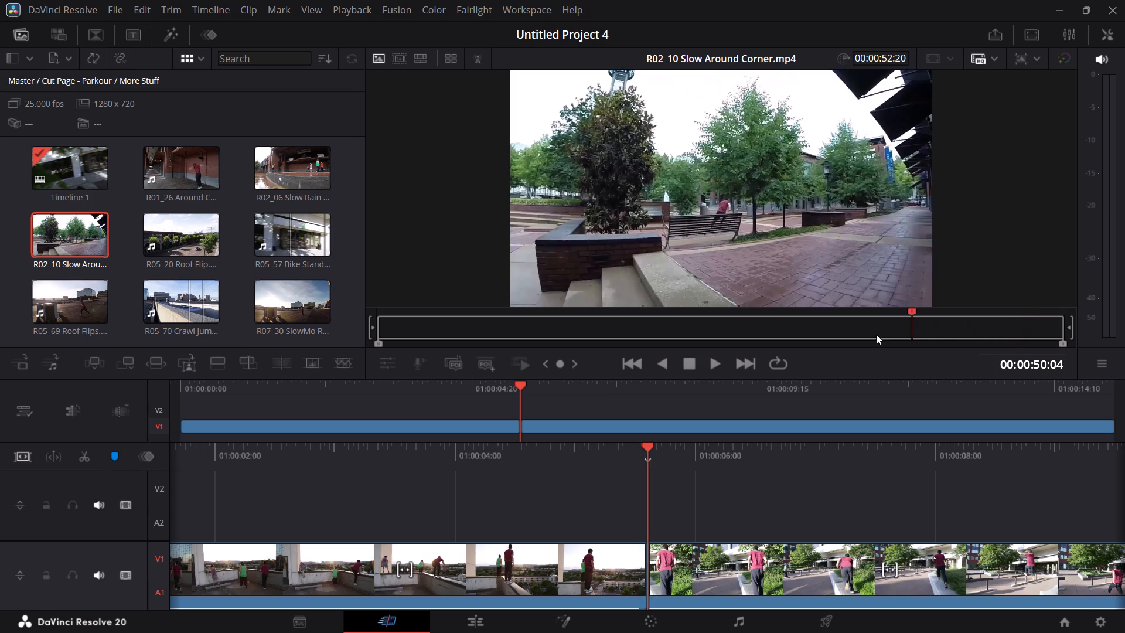
drag(876, 334, 279, 361)
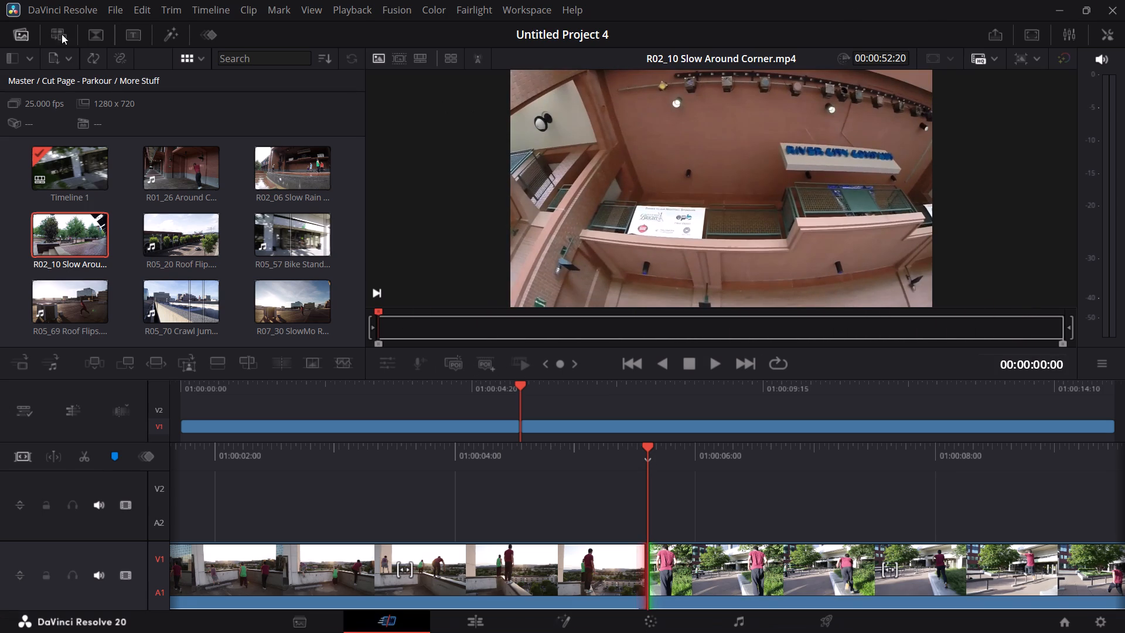
Open the Start Up bin and preview R01_16 OVer Sleeping Bench, R01_28 Fountain Skip, R04_05 Sleeping, R05_08 Little Roof, R05_09 Railing Run and R04_09 Sleeping People.
double_click(117, 82)
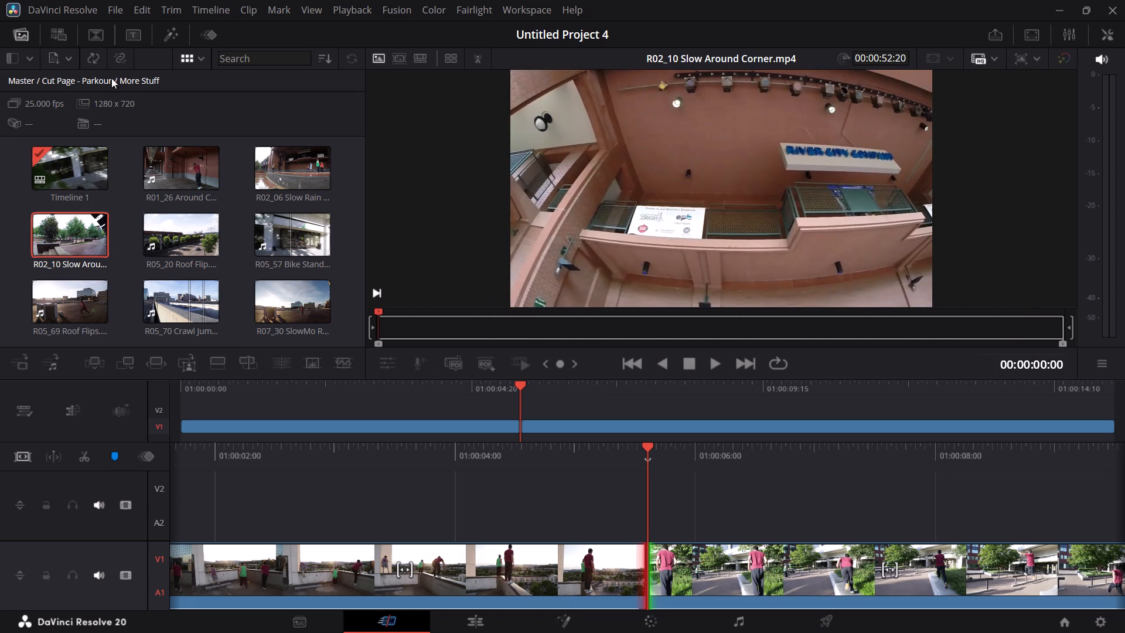
click(98, 74)
double_click(163, 247)
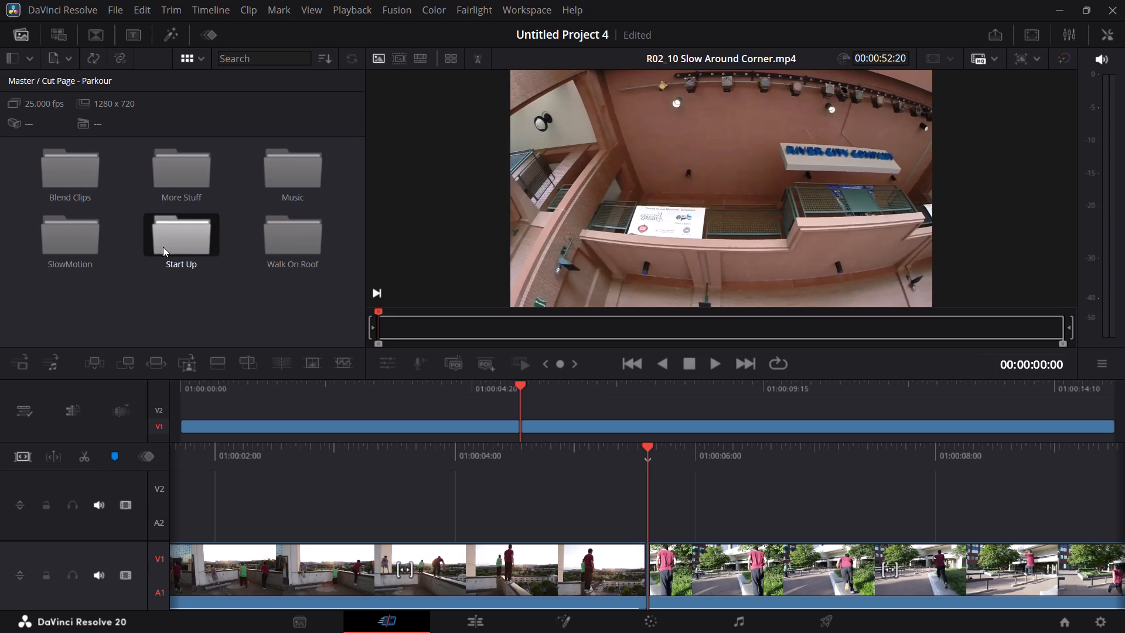
double_click(81, 182)
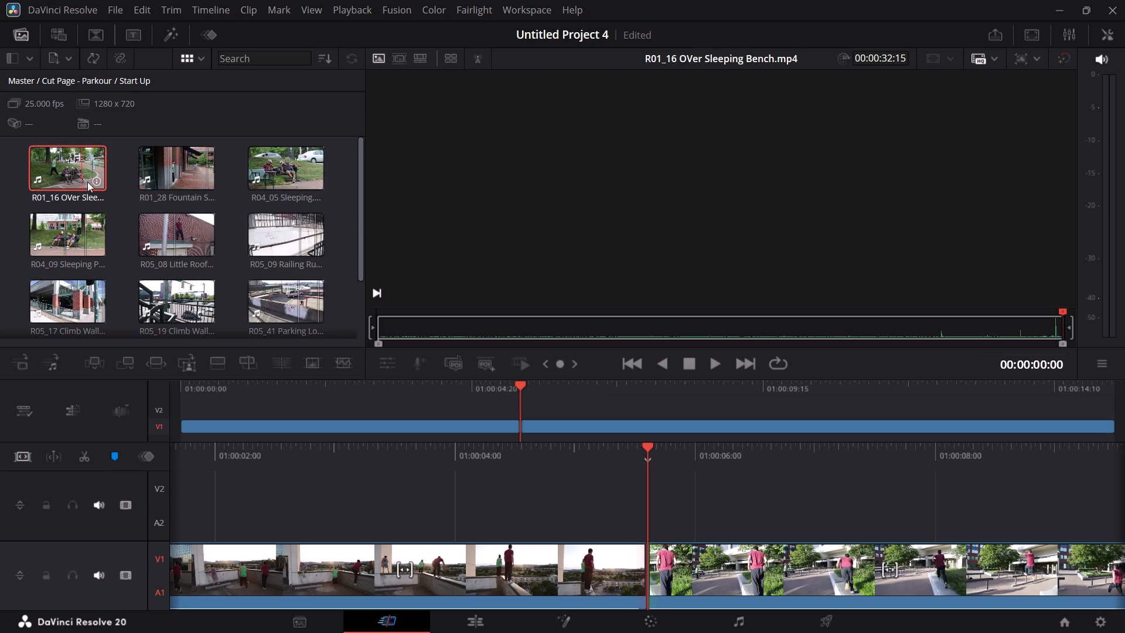
double_click(154, 151)
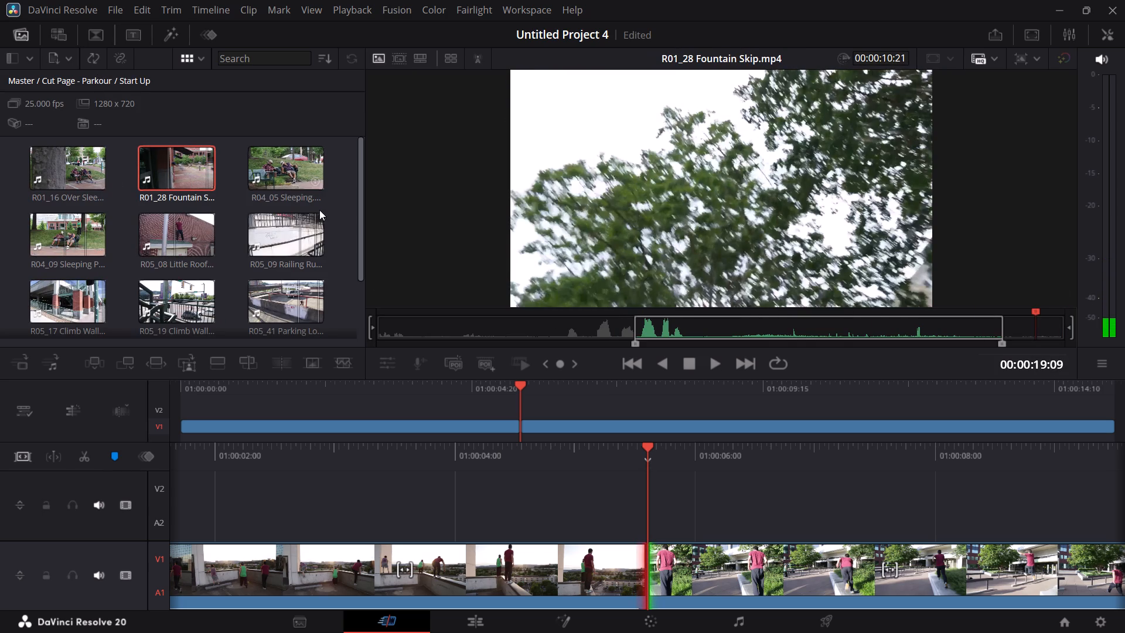
double_click(292, 176)
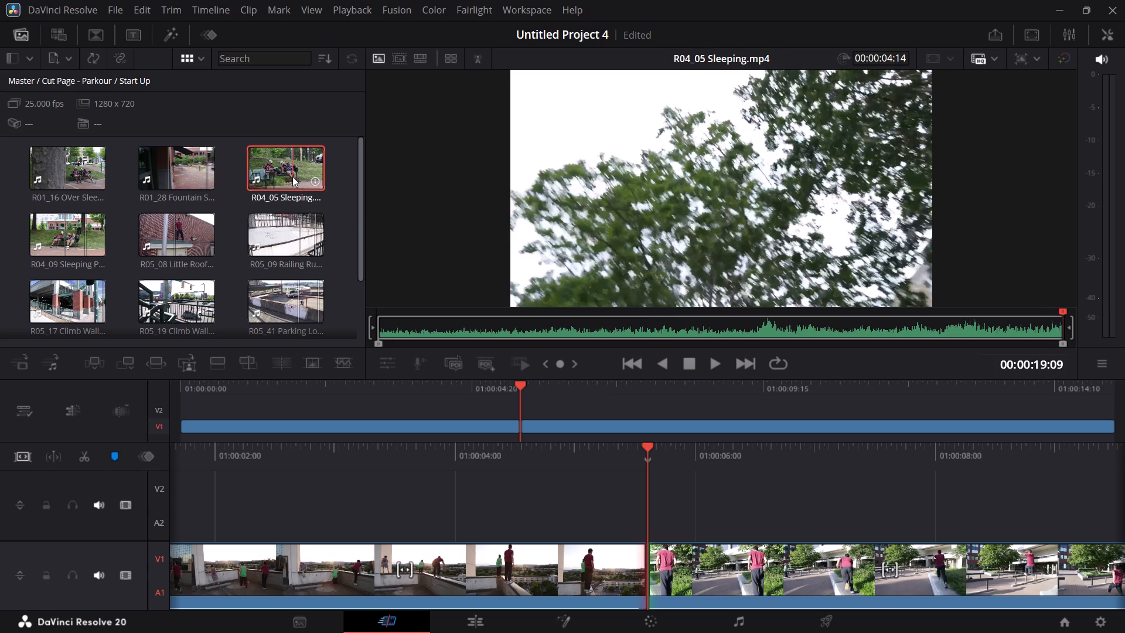
double_click(163, 224)
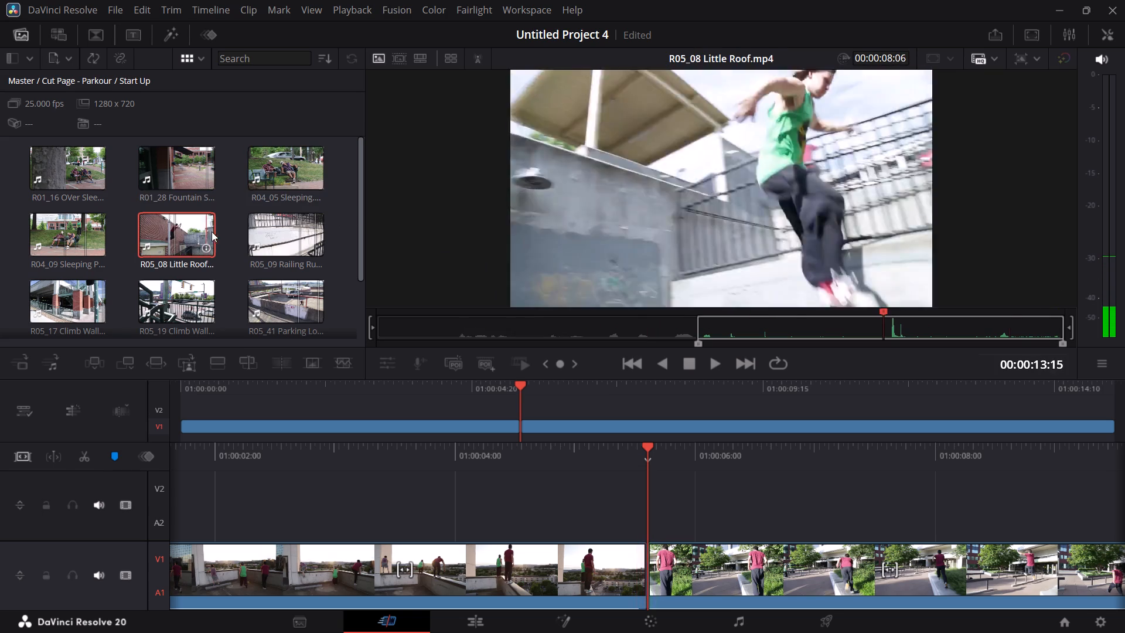
double_click(327, 240)
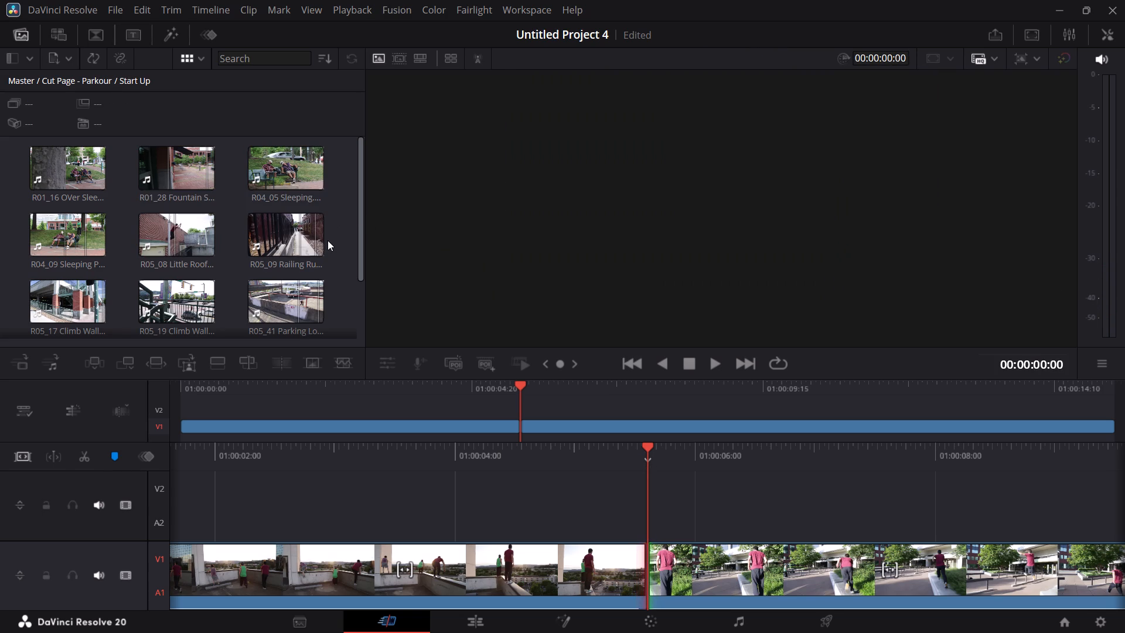
double_click(296, 229)
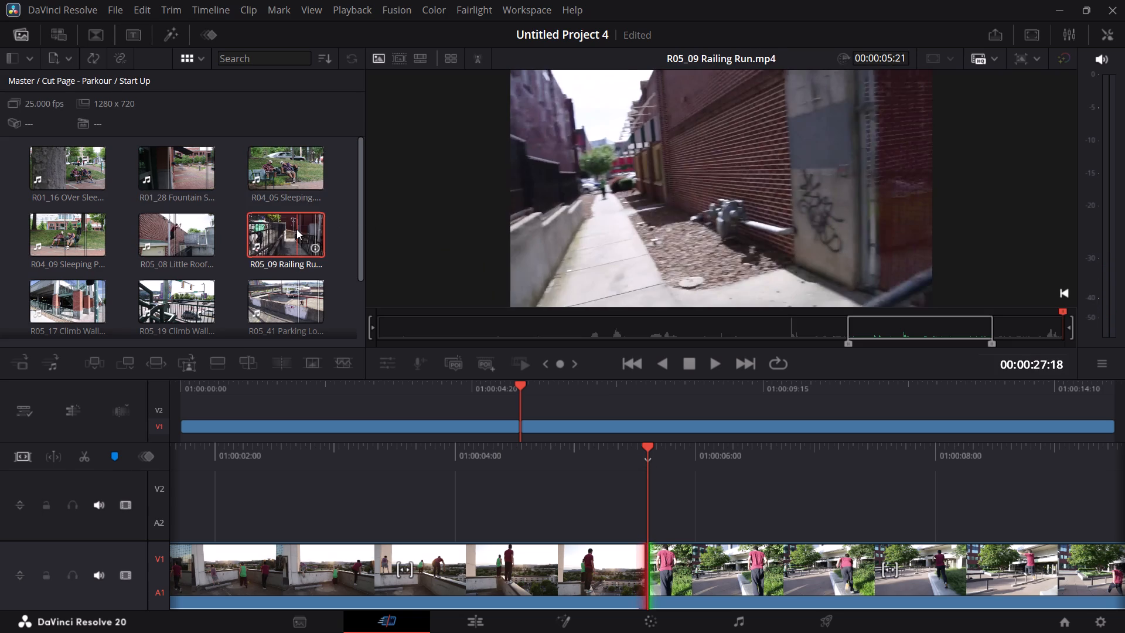
double_click(79, 220)
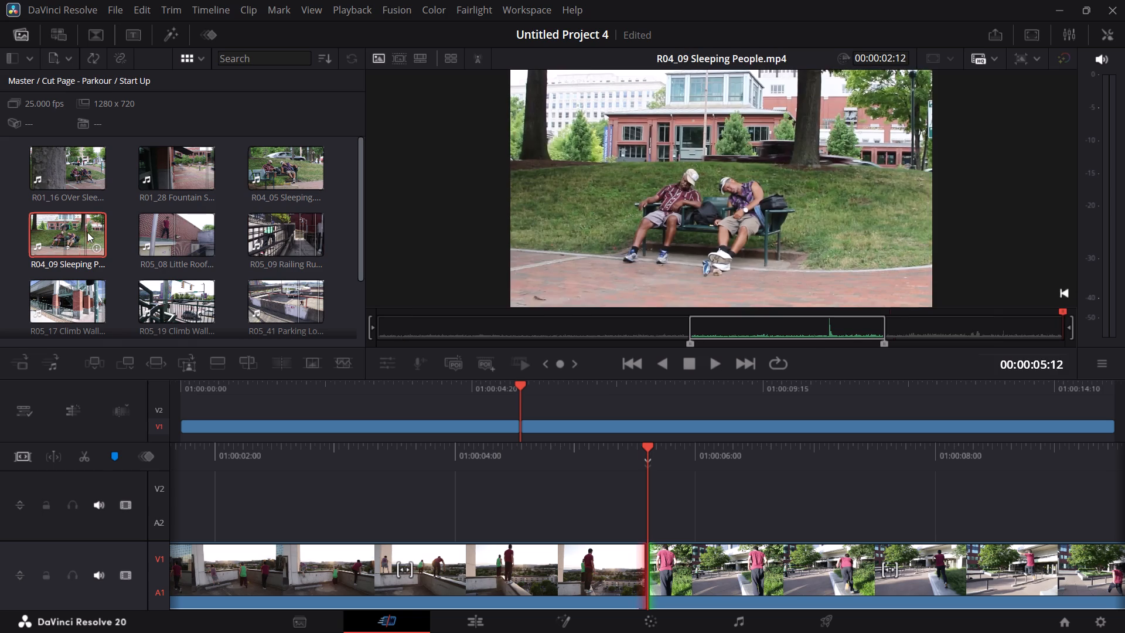
Preview the R05_17 Climb Wall, R05_19 Climb Wall Top, R05_41 Parking Lot Cris Cross Flip and R05_43 Parking Lot Cris Cross Flip clips.
scroll(87, 232, down, 1)
double_click(58, 276)
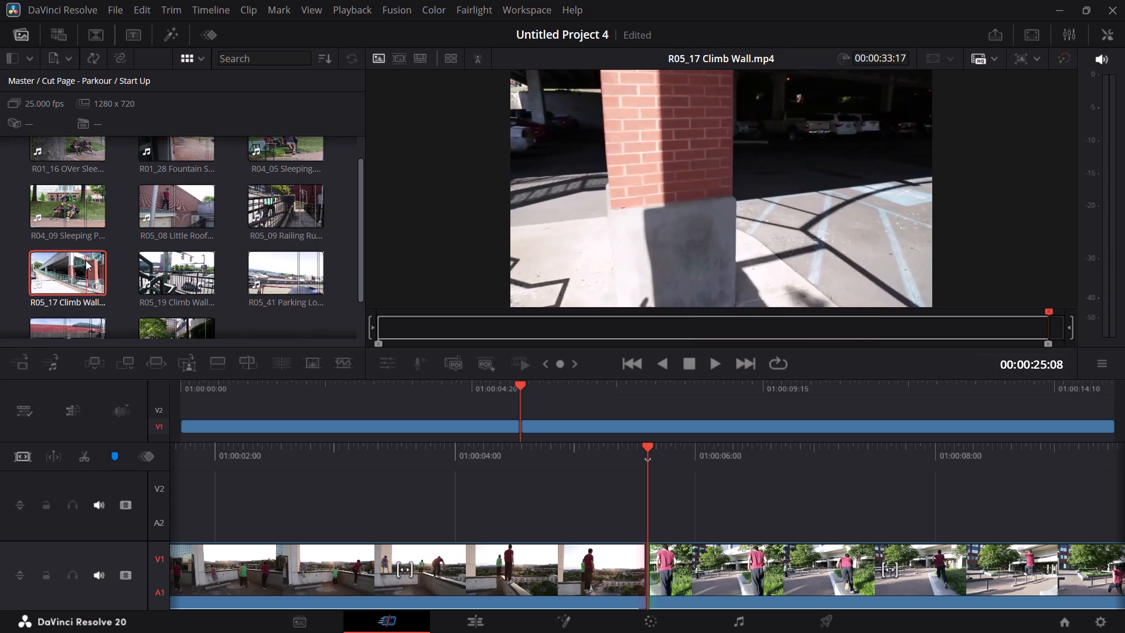
double_click(186, 270)
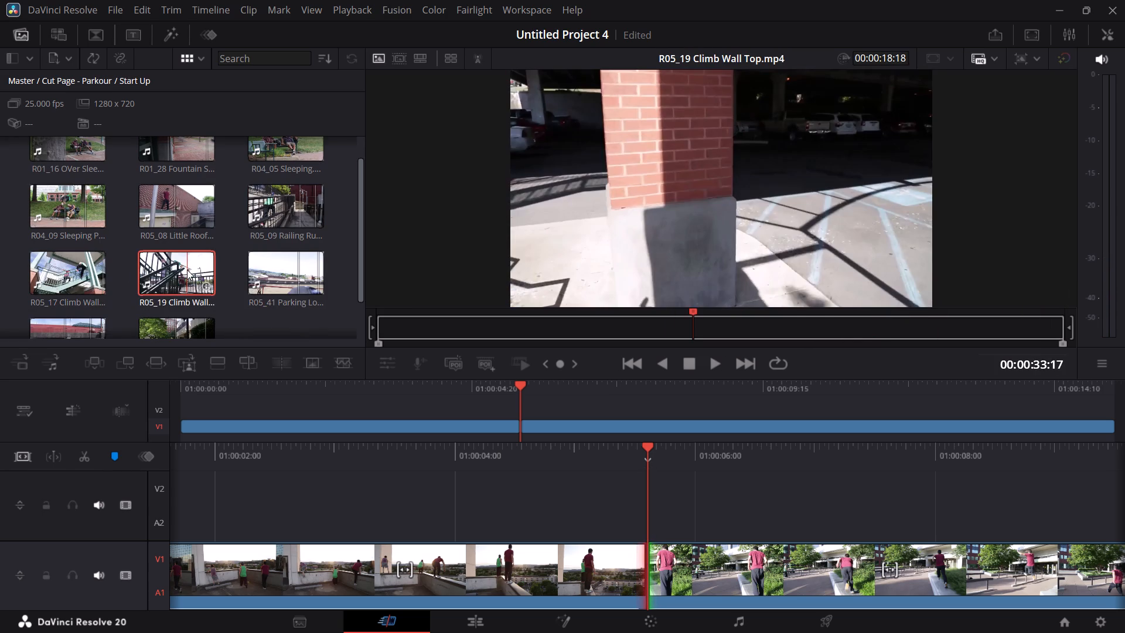
double_click(291, 274)
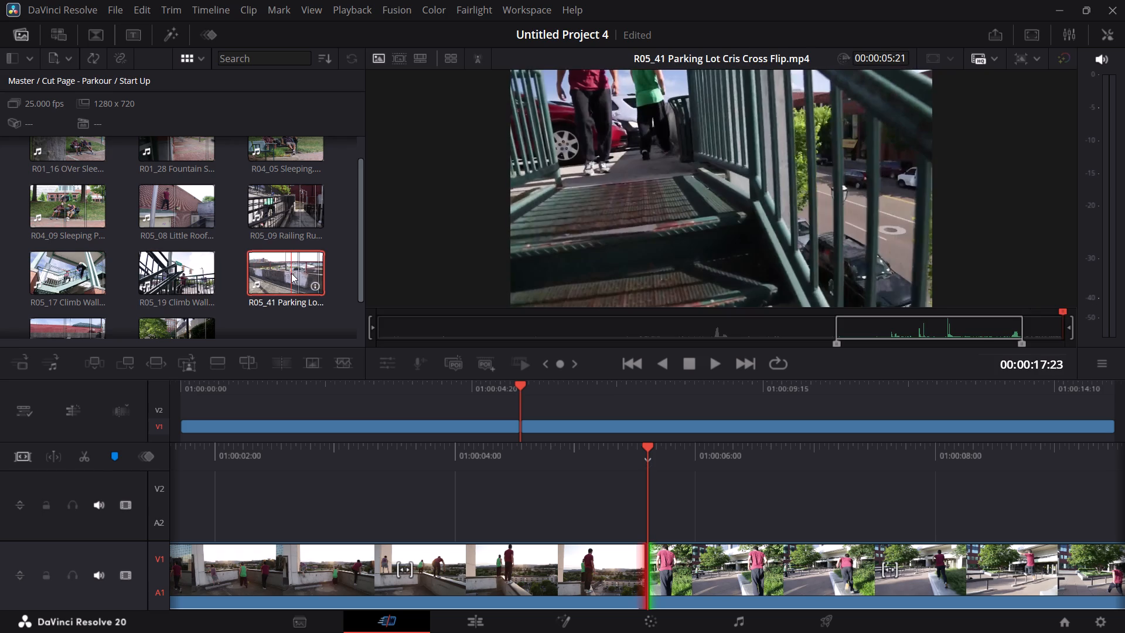
scroll(108, 292, down, 1)
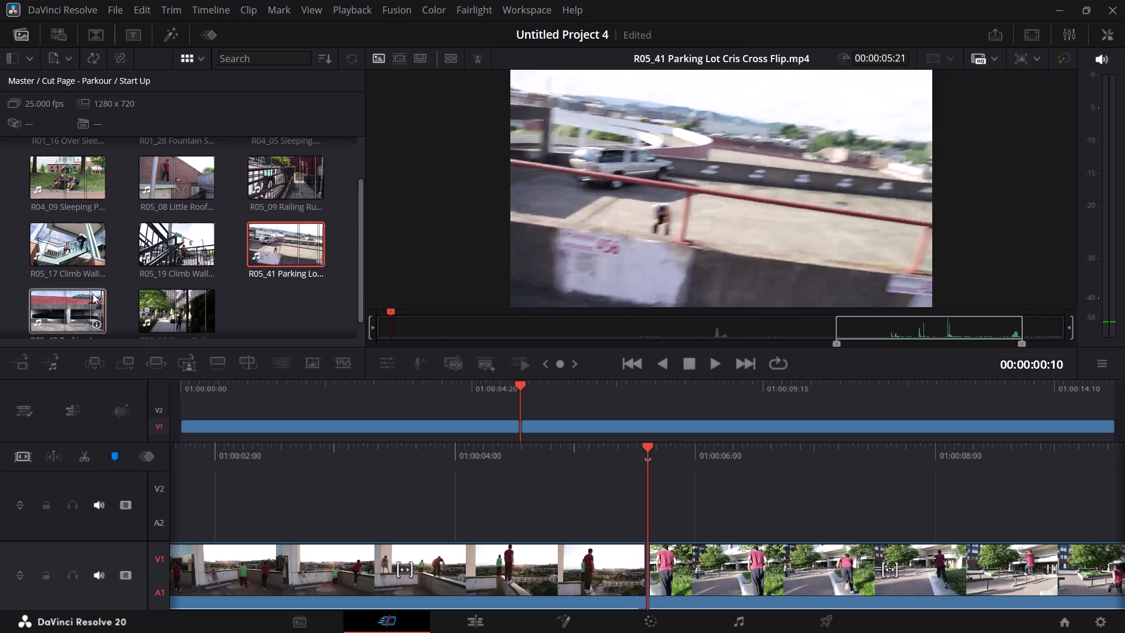
double_click(71, 315)
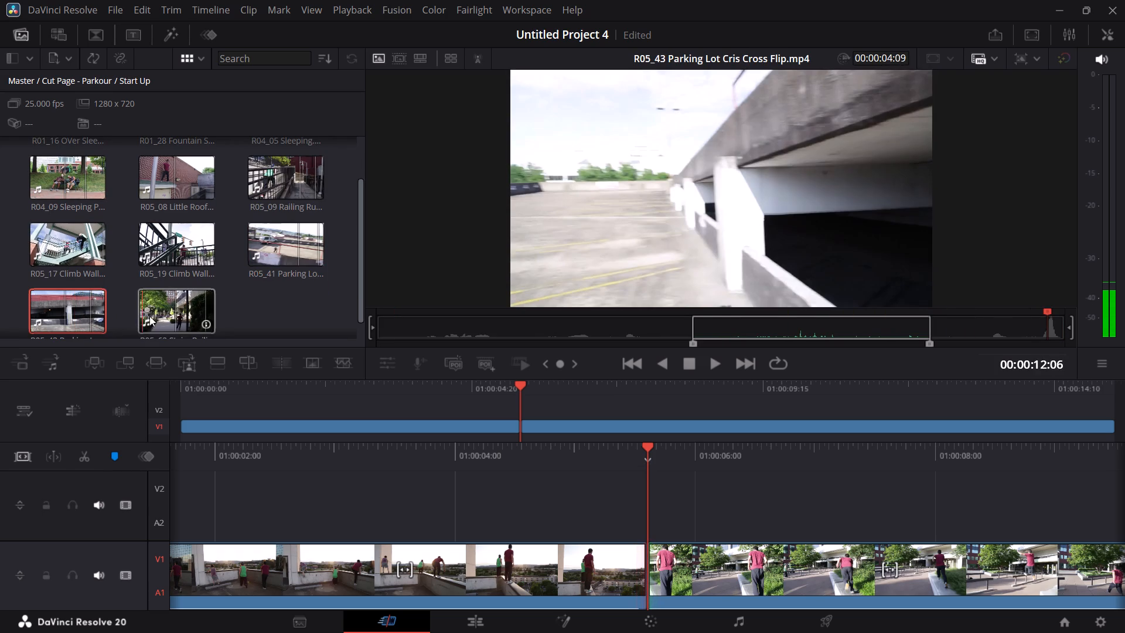
Load the R05_62 Stairs Railing clip, scrub through it, and set its in point at 00:00:05:13 for a marked length of 00:00:07:04.
double_click(168, 307)
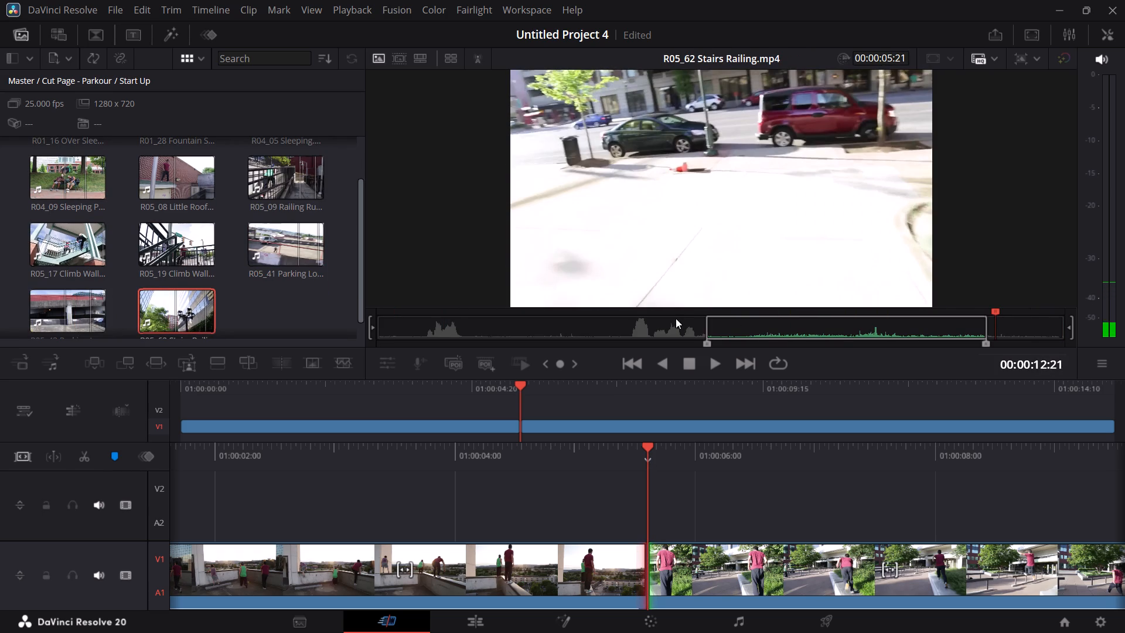
drag(708, 327, 426, 324)
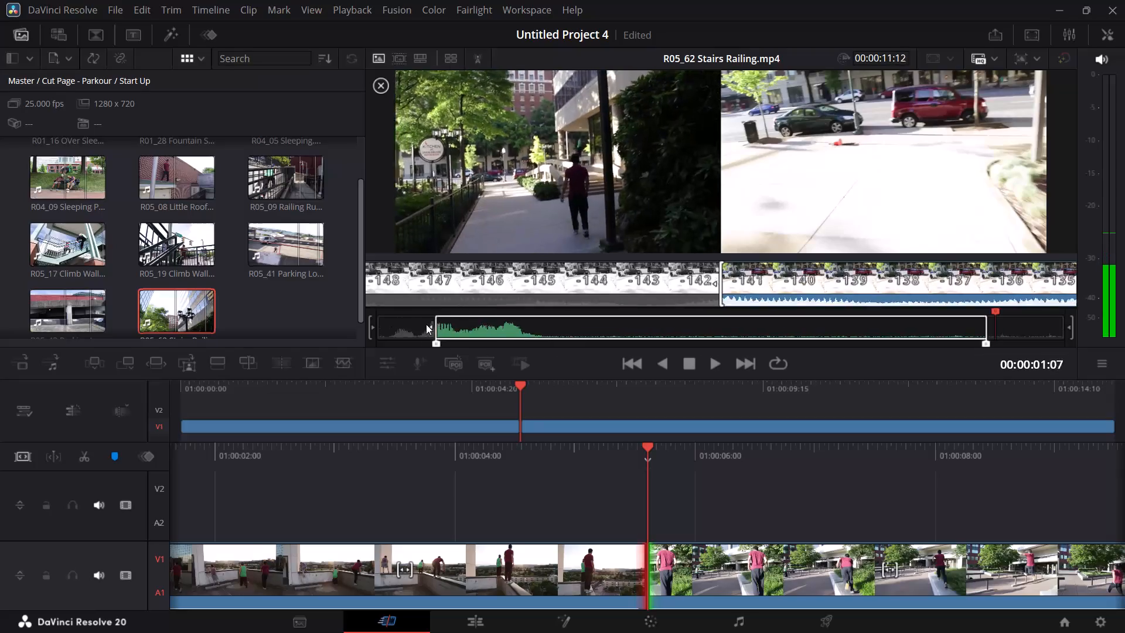
drag(426, 324, 355, 325)
drag(993, 324, 994, 324)
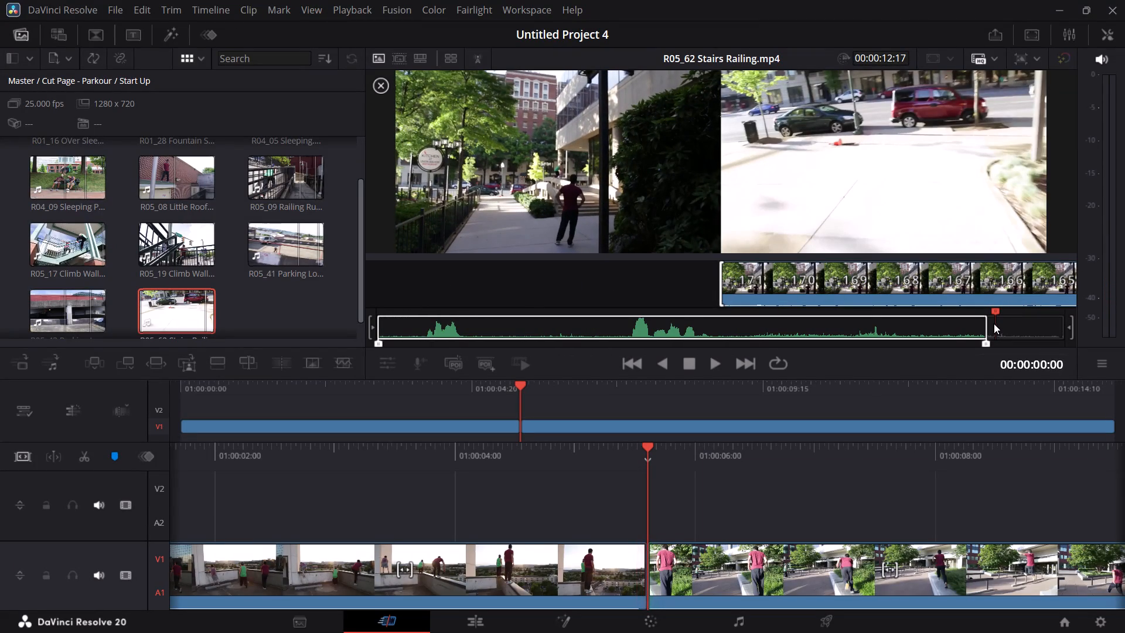
drag(994, 324, 725, 326)
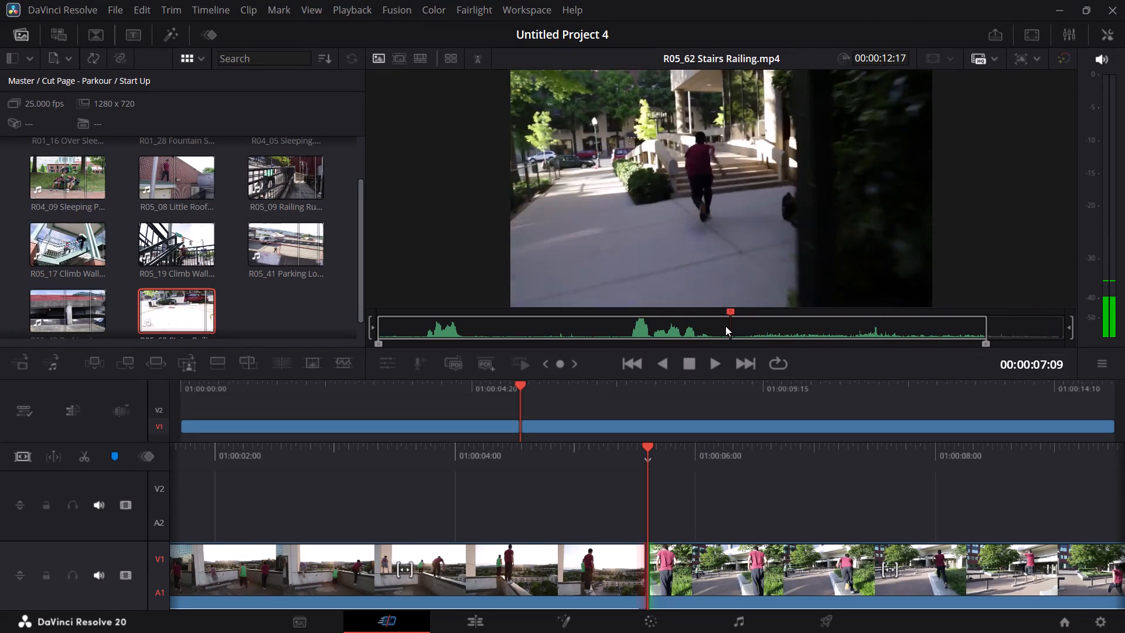
drag(725, 326, 638, 335)
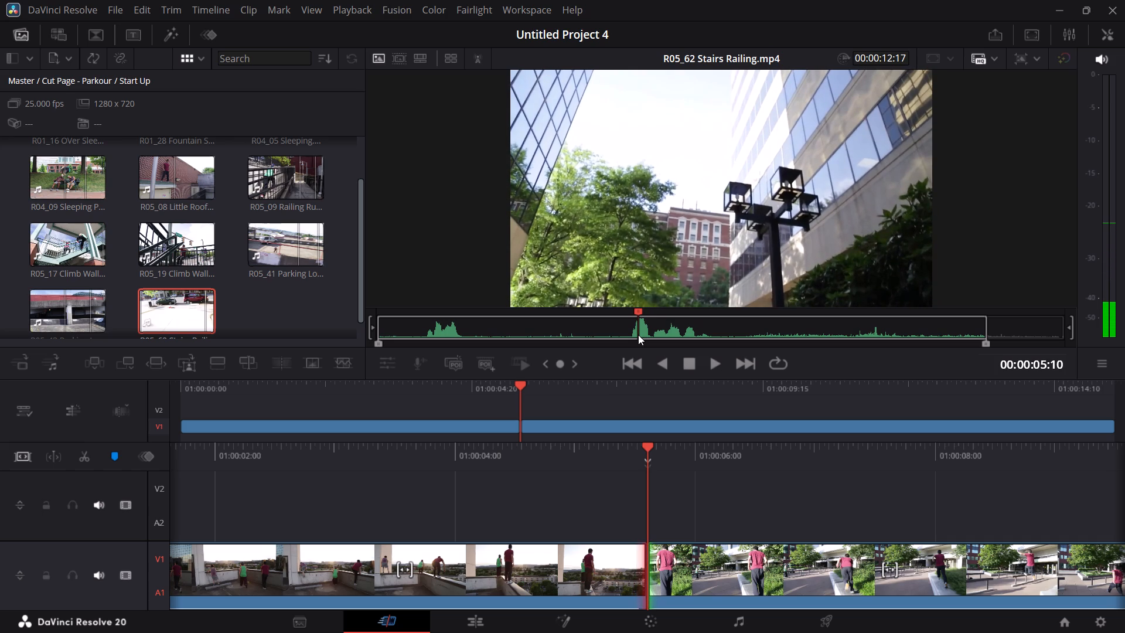
drag(638, 335, 640, 336)
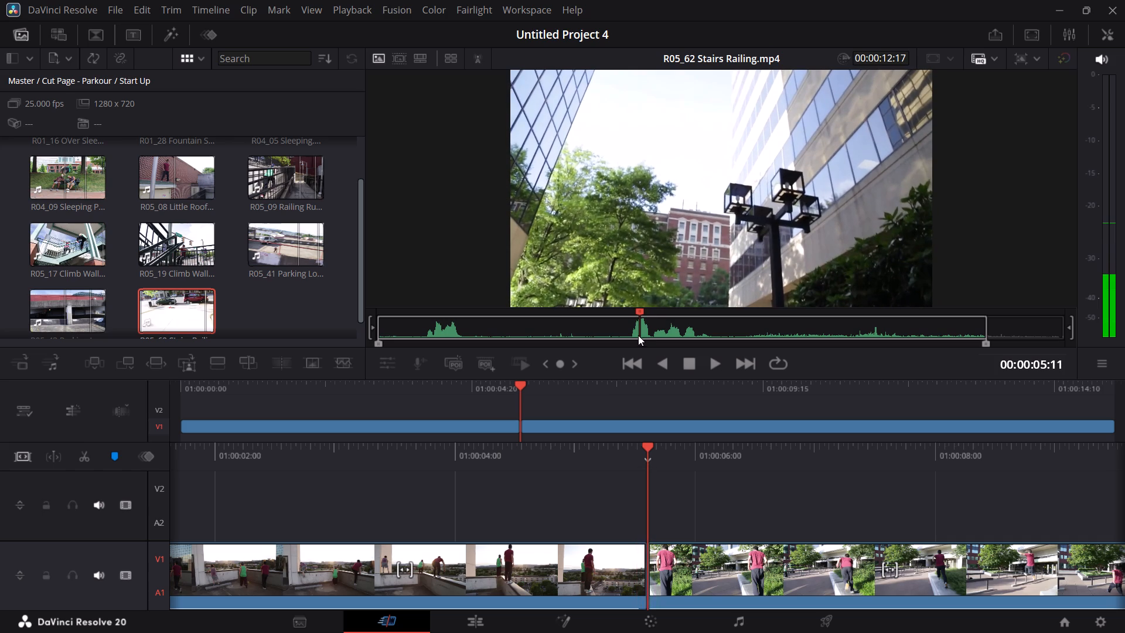
drag(380, 338, 568, 363)
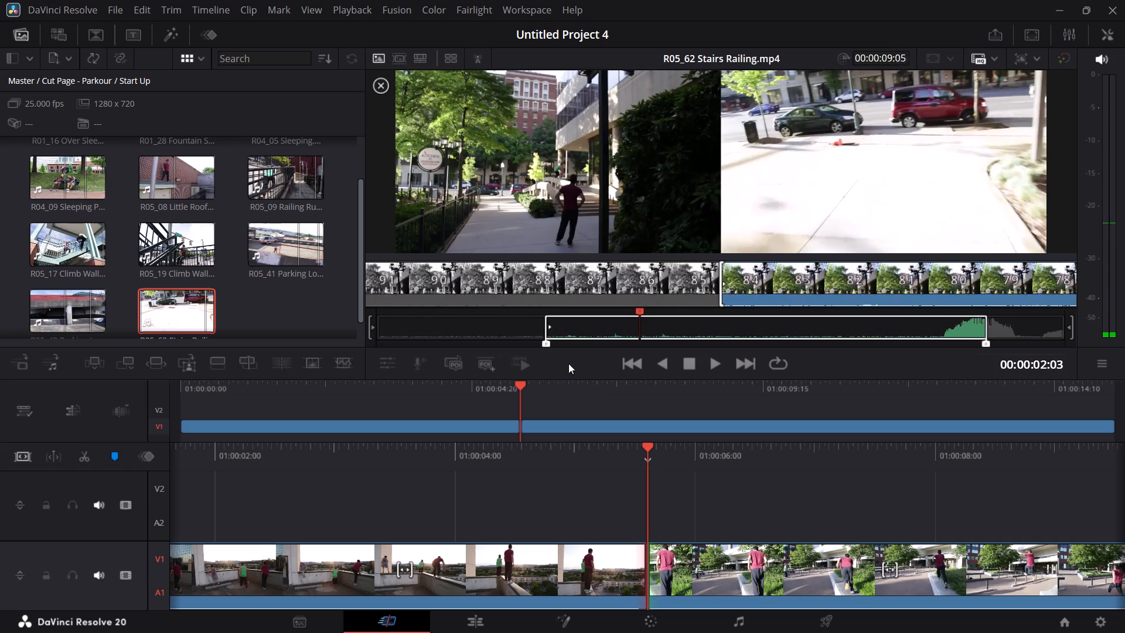
drag(568, 363, 643, 356)
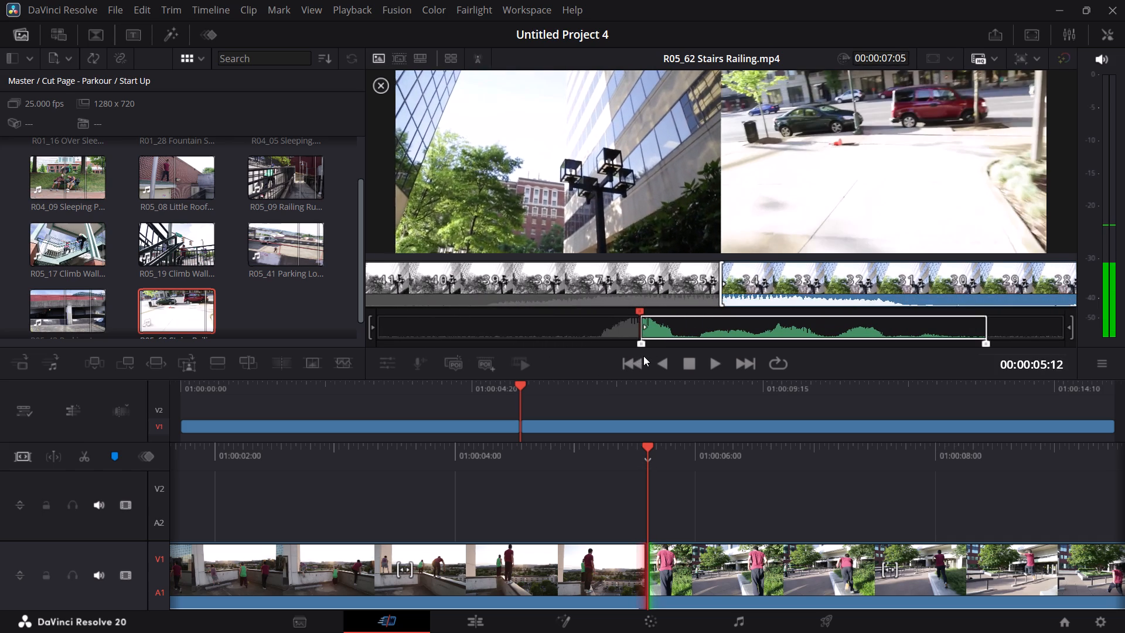
drag(643, 356, 676, 353)
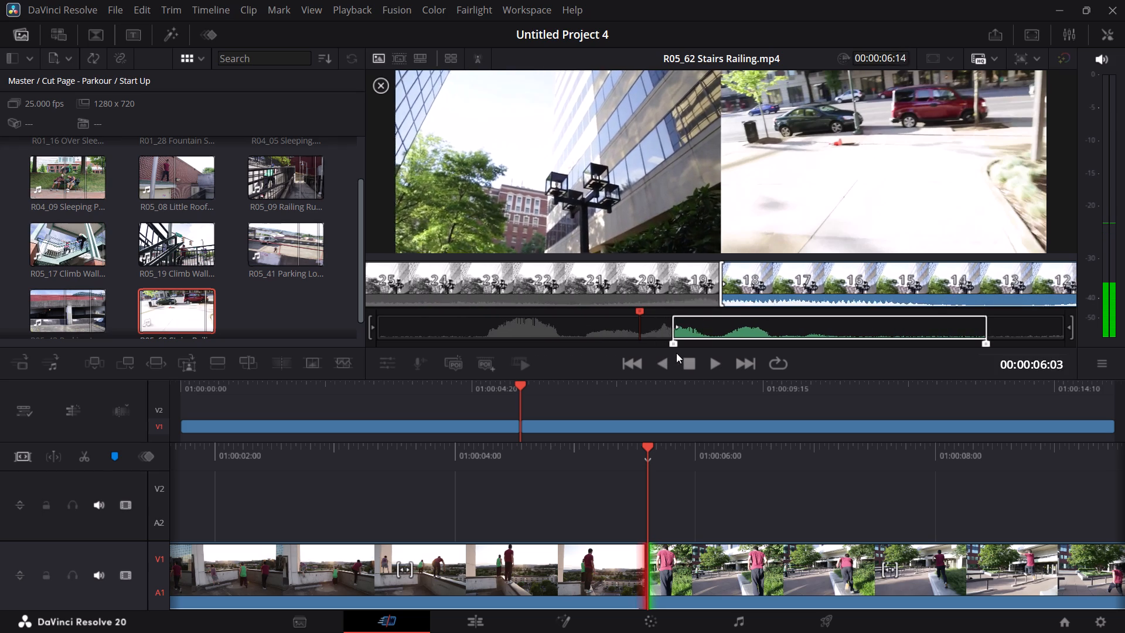
drag(676, 353, 645, 348)
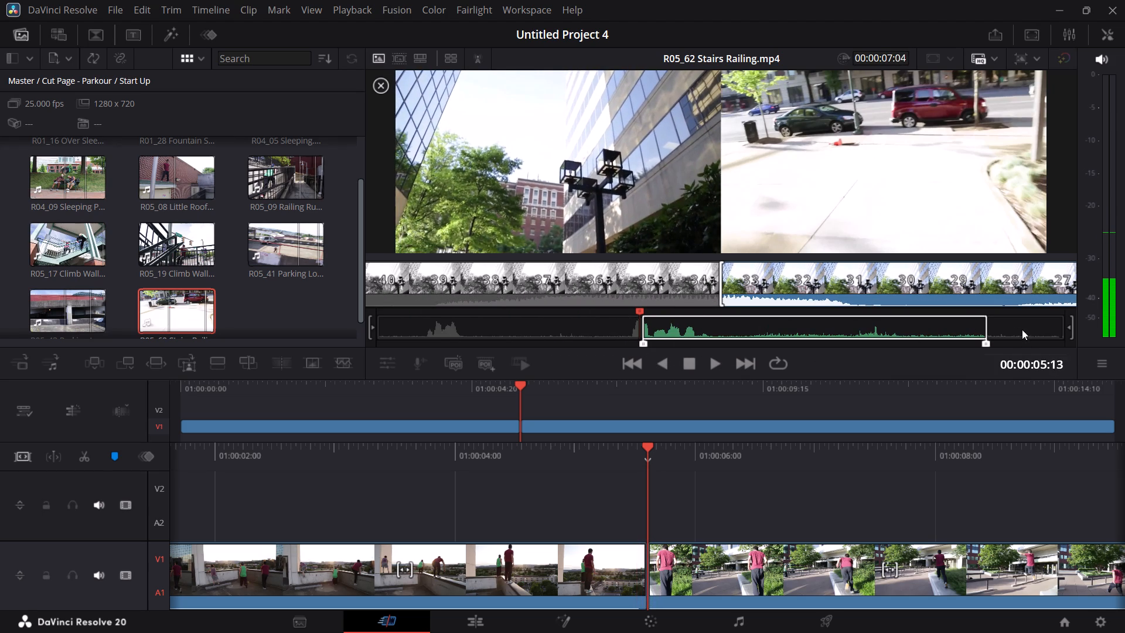
Move the R05_62 Stairs Railing clip's out point earlier for a marked length of 00:00:05:16 and play the clip back.
drag(986, 341, 917, 339)
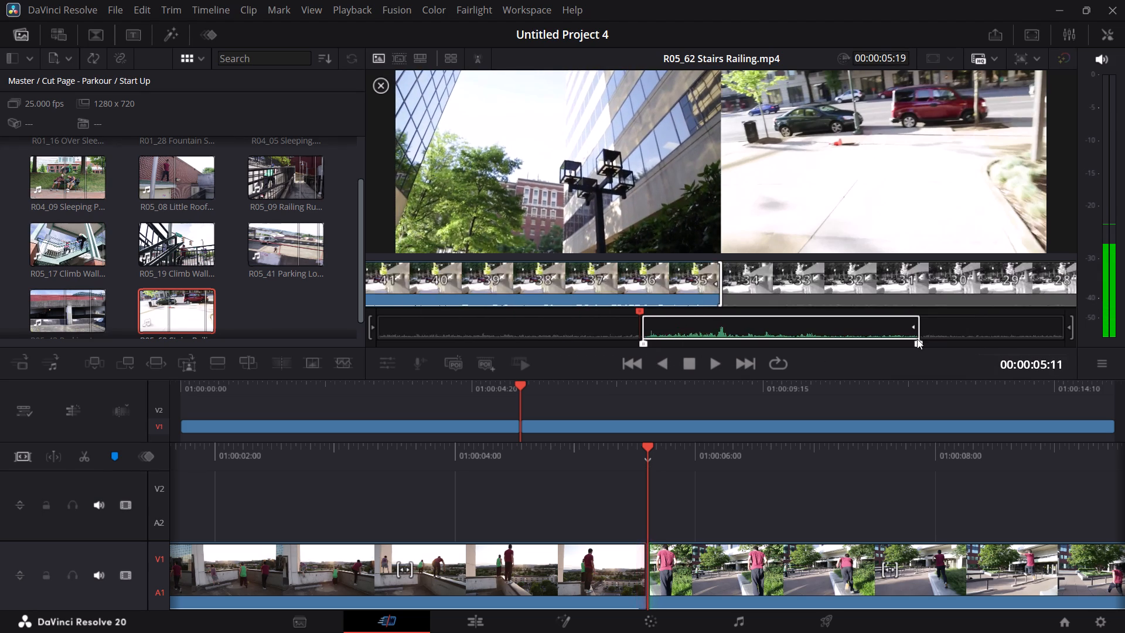
drag(917, 339, 912, 338)
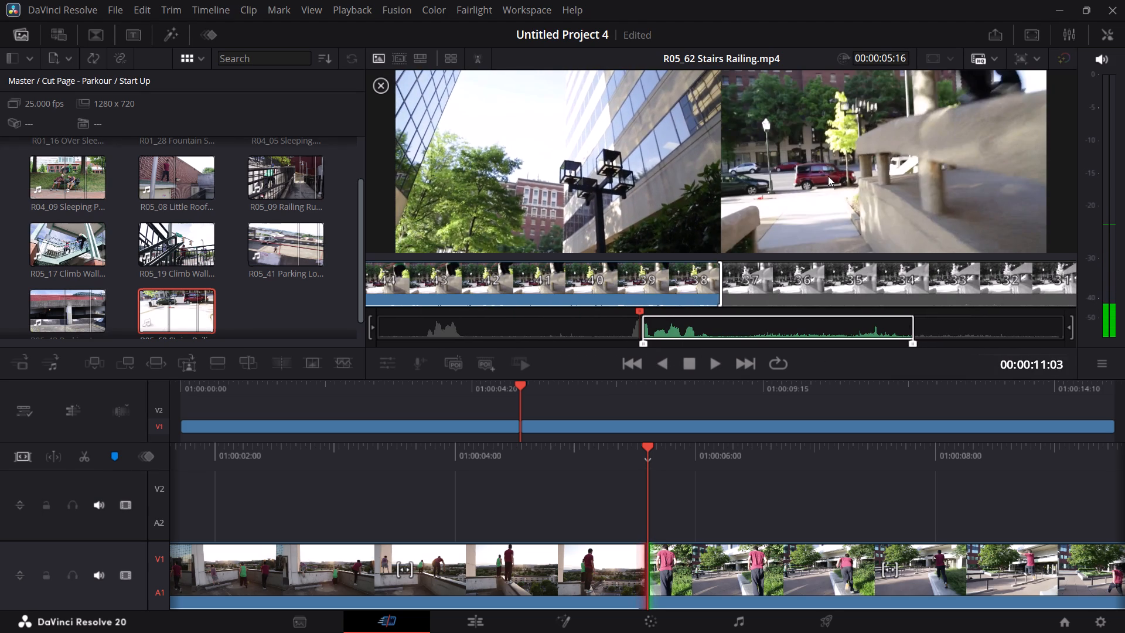
click(680, 203)
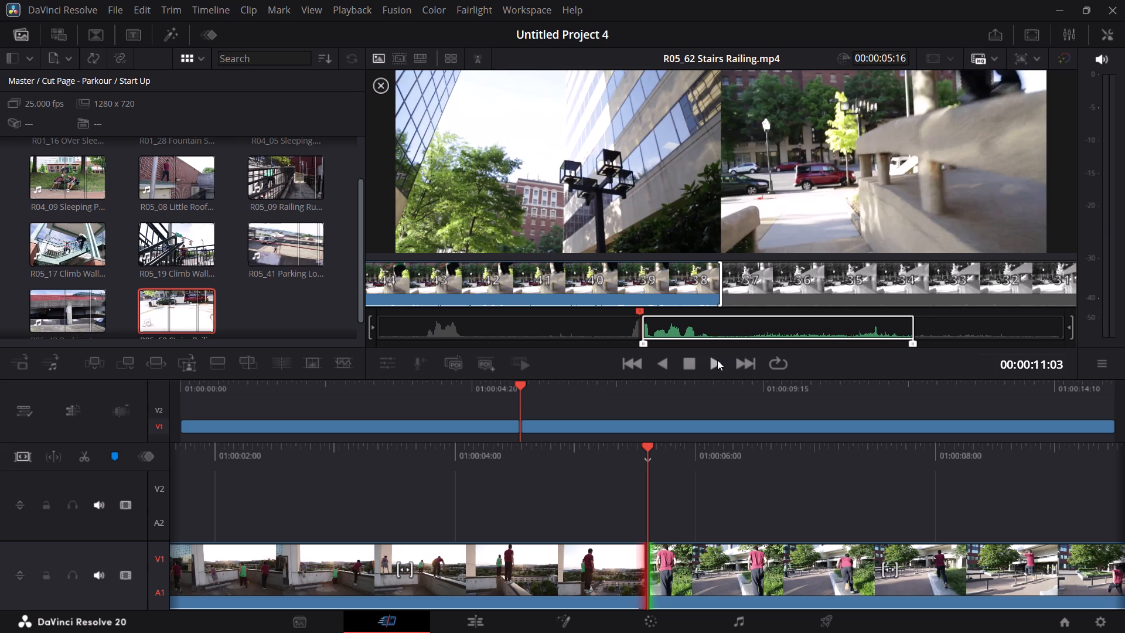
click(715, 360)
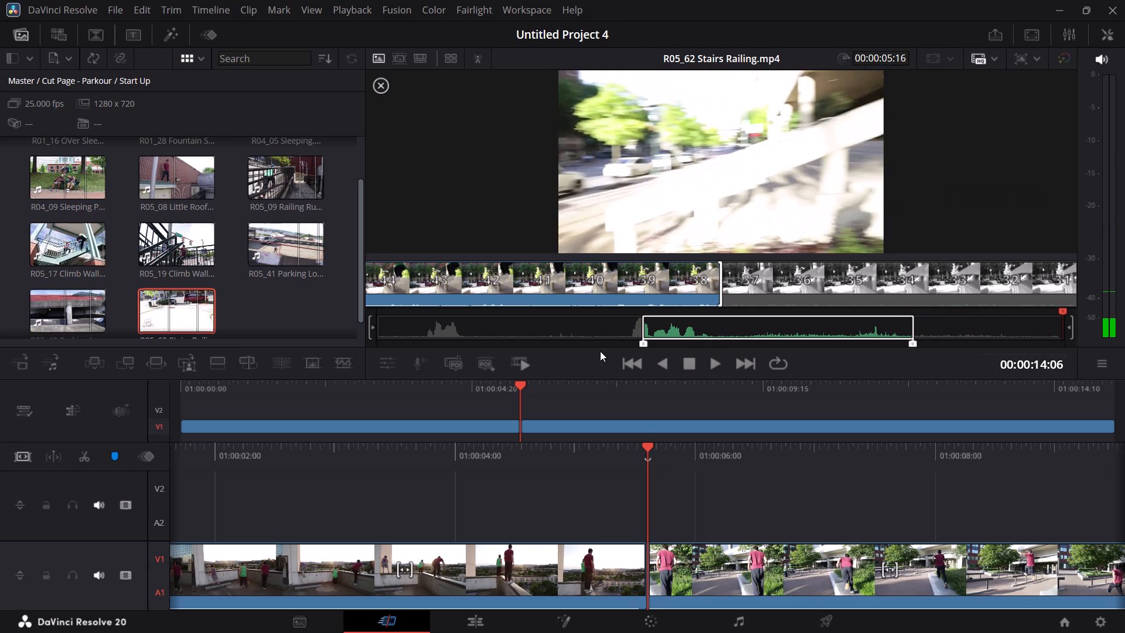
click(708, 370)
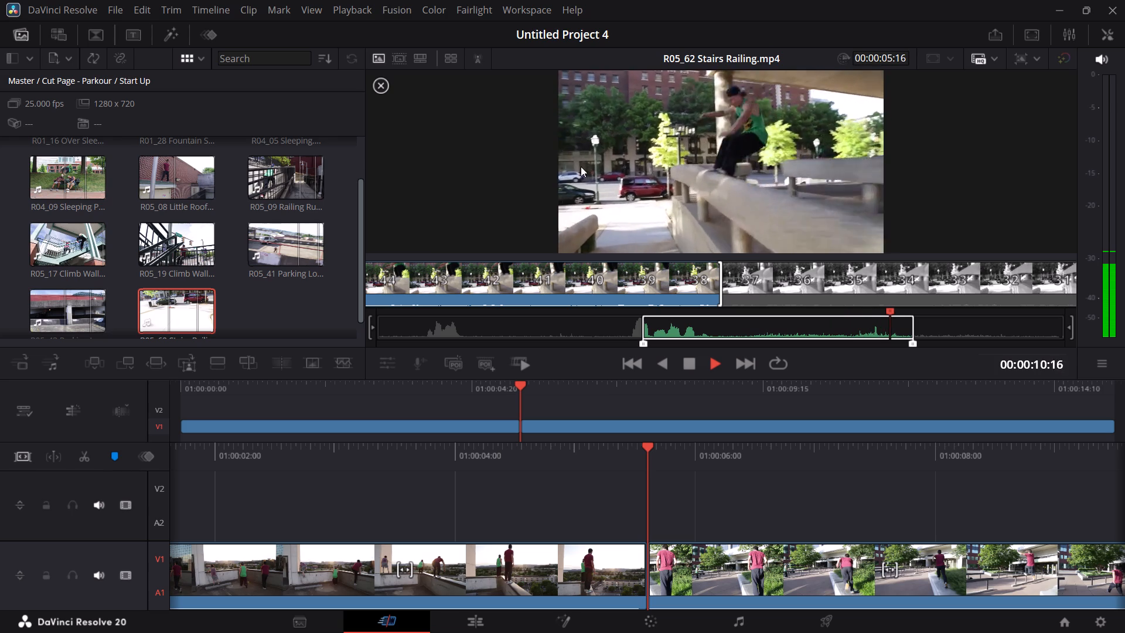
Scrub back through the R05_41 and R05_43 Parking Lot Cris Cross Flip, R05_19 Climb Wall Top and R05_17 Climb Wall clips.
click(296, 254)
click(296, 253)
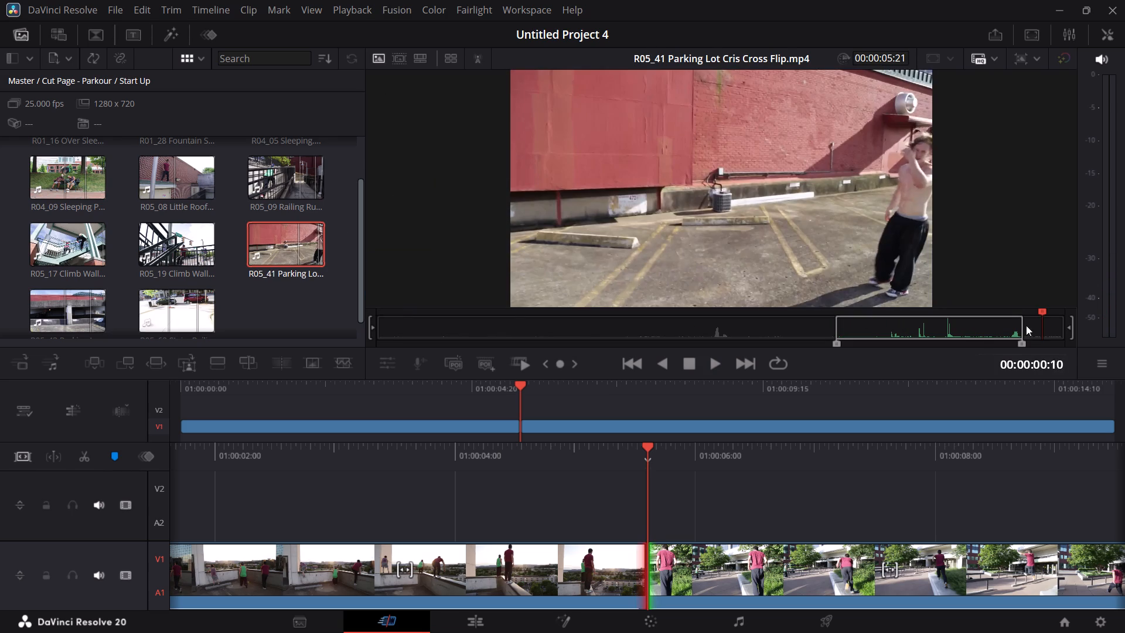
drag(1041, 315, 670, 343)
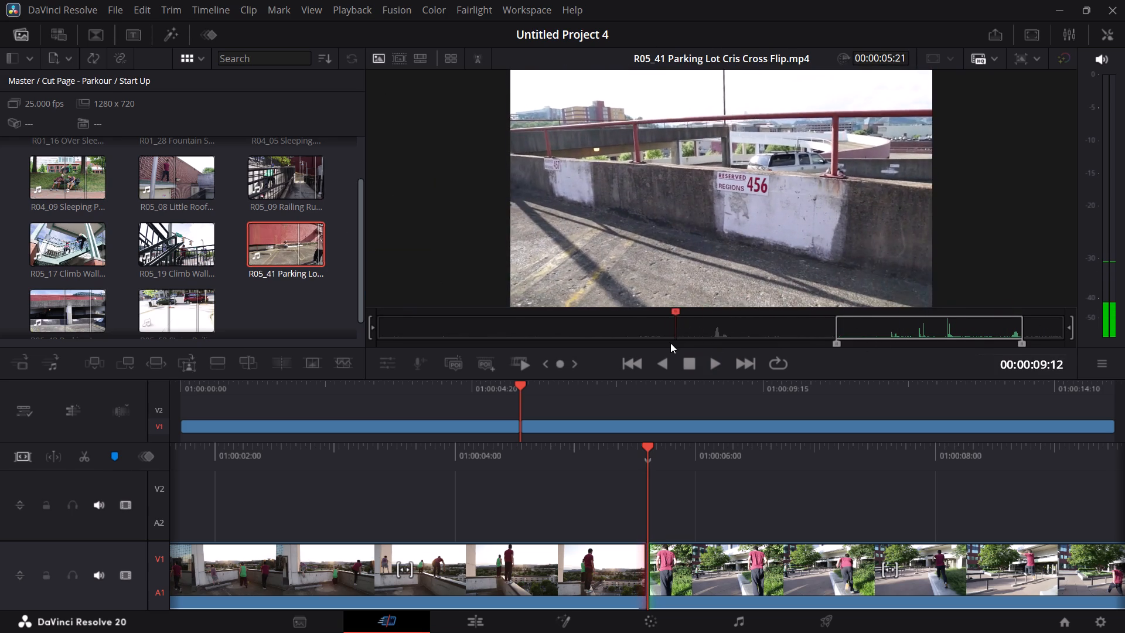
drag(670, 343, 350, 354)
double_click(50, 309)
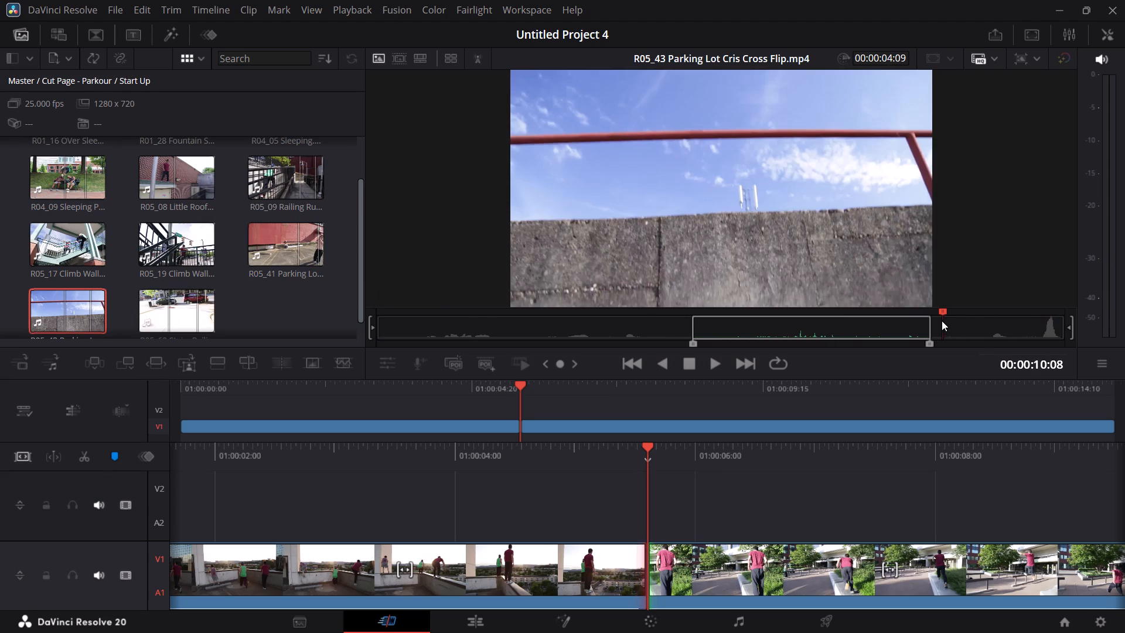
drag(941, 320, 431, 358)
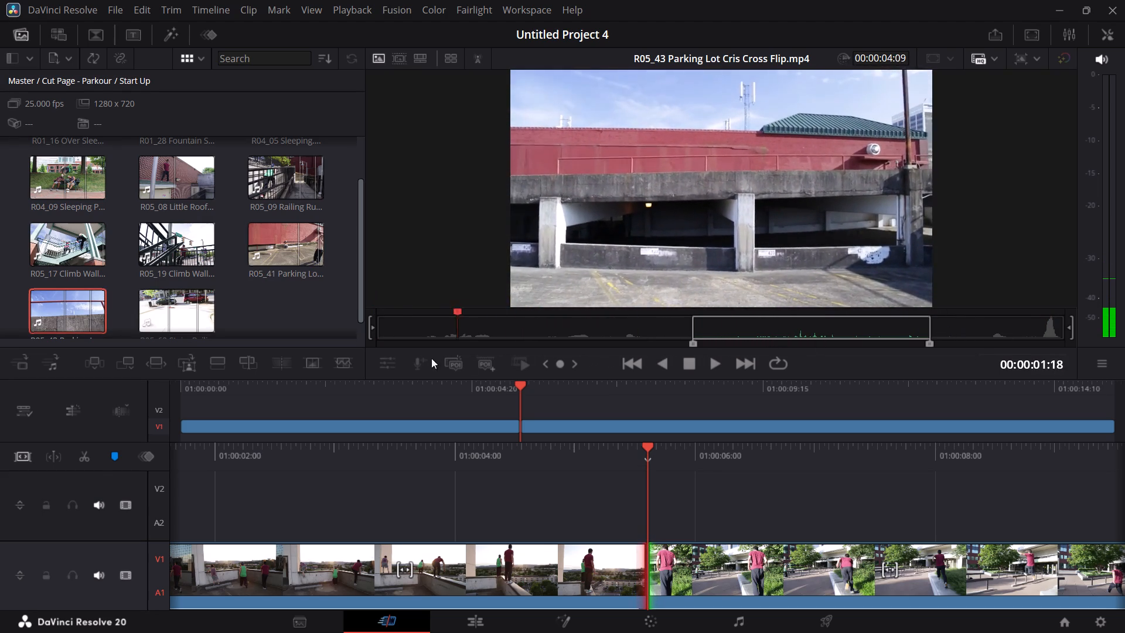
drag(431, 358, 361, 357)
double_click(150, 247)
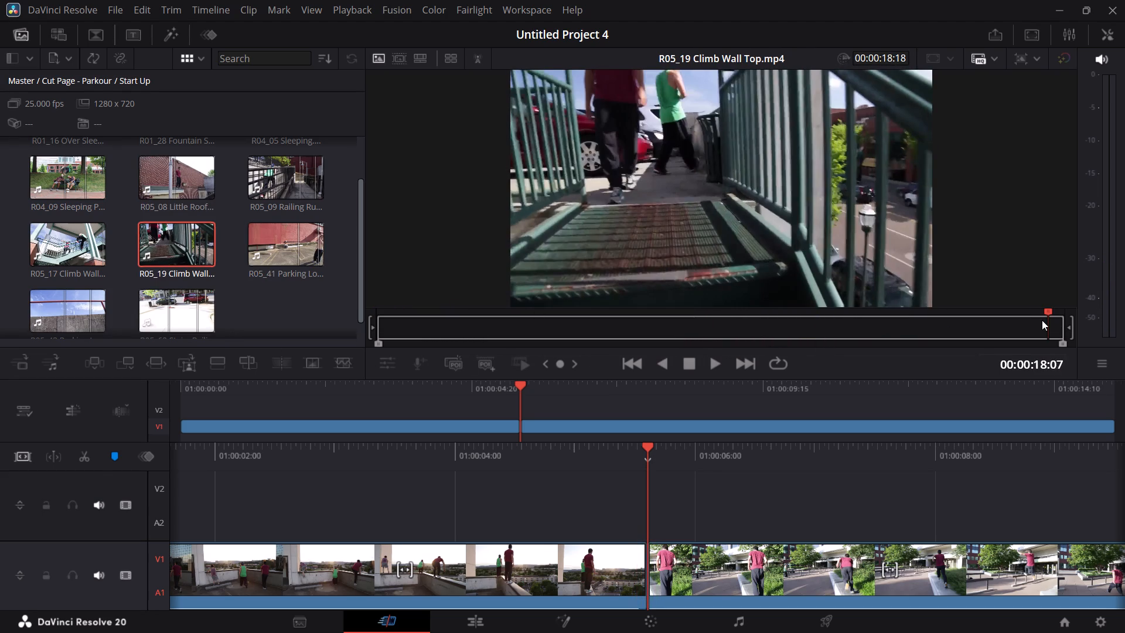
drag(1041, 320, 488, 366)
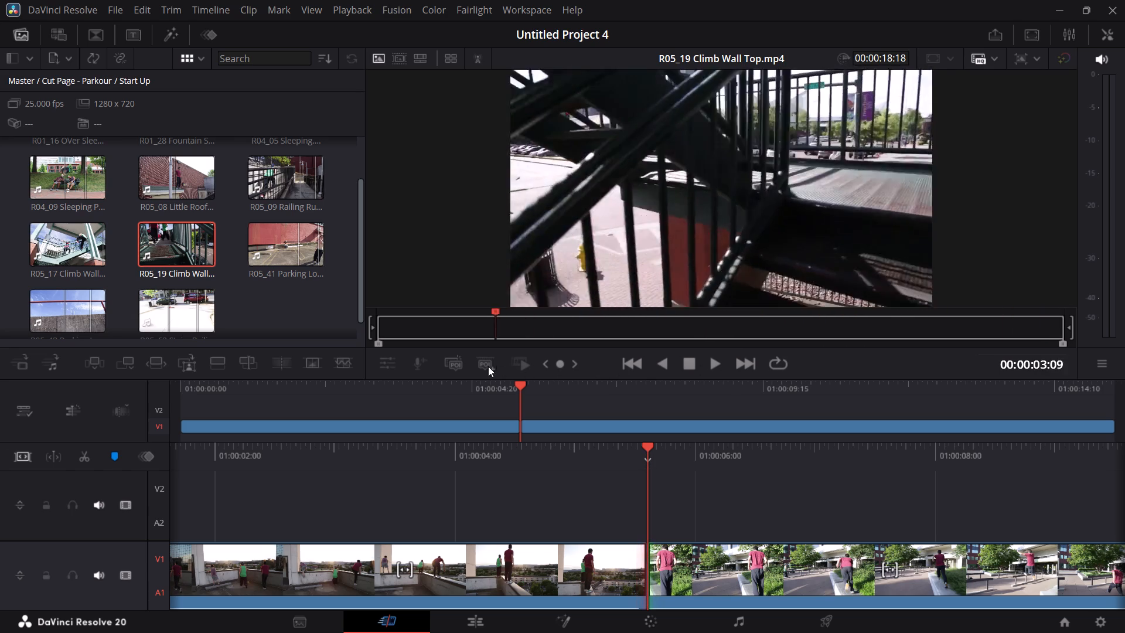
drag(488, 366, 432, 367)
double_click(90, 251)
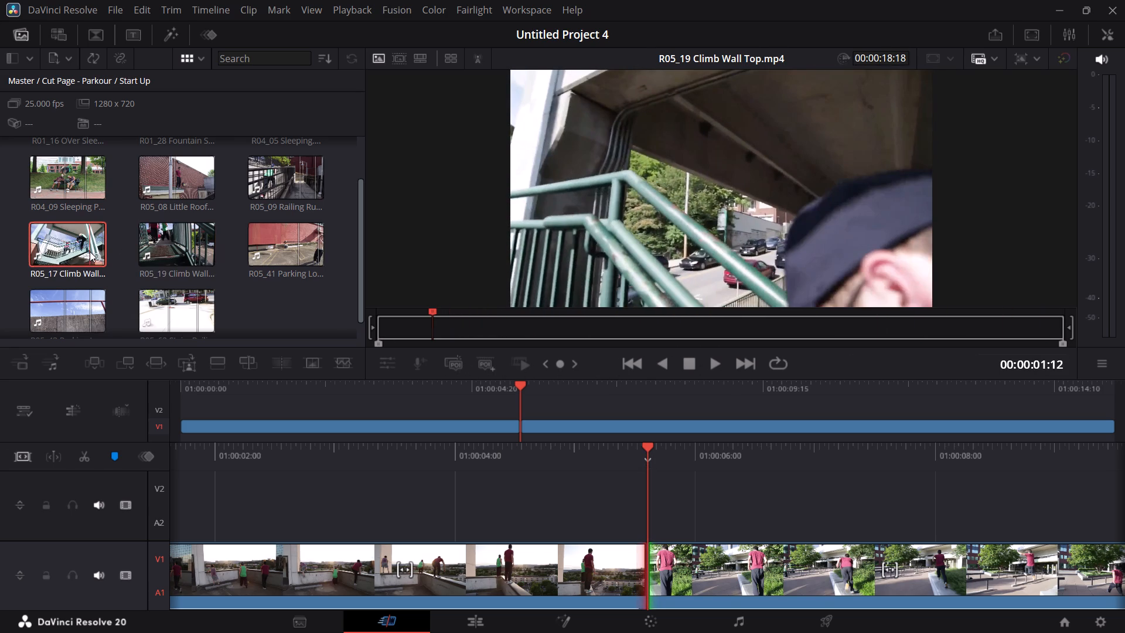
drag(995, 321, 767, 340)
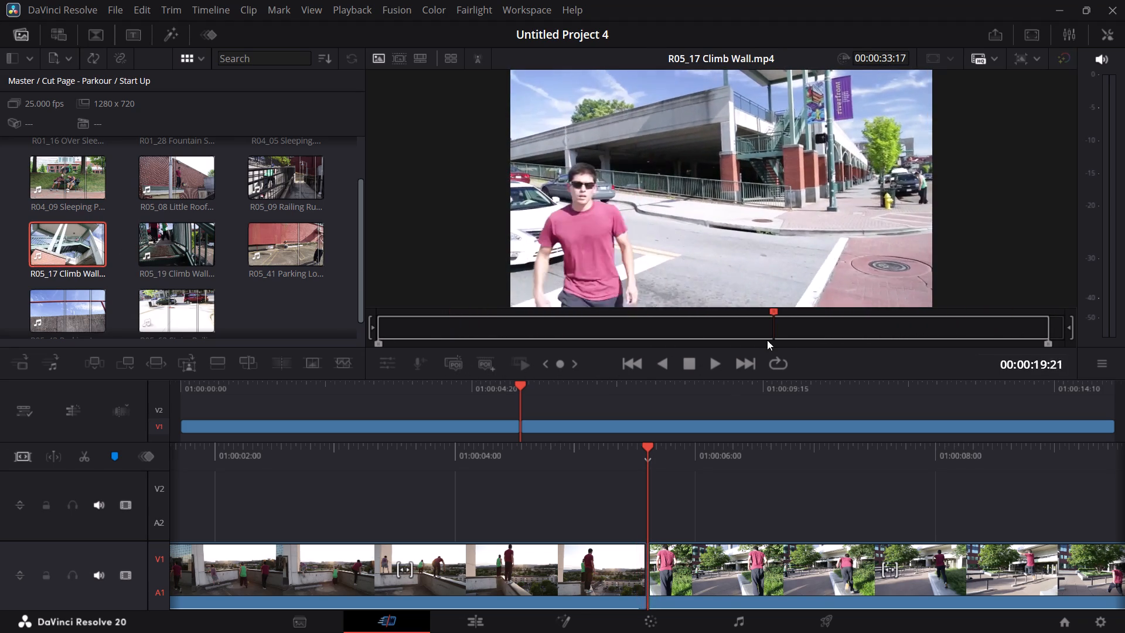
drag(767, 340, 465, 338)
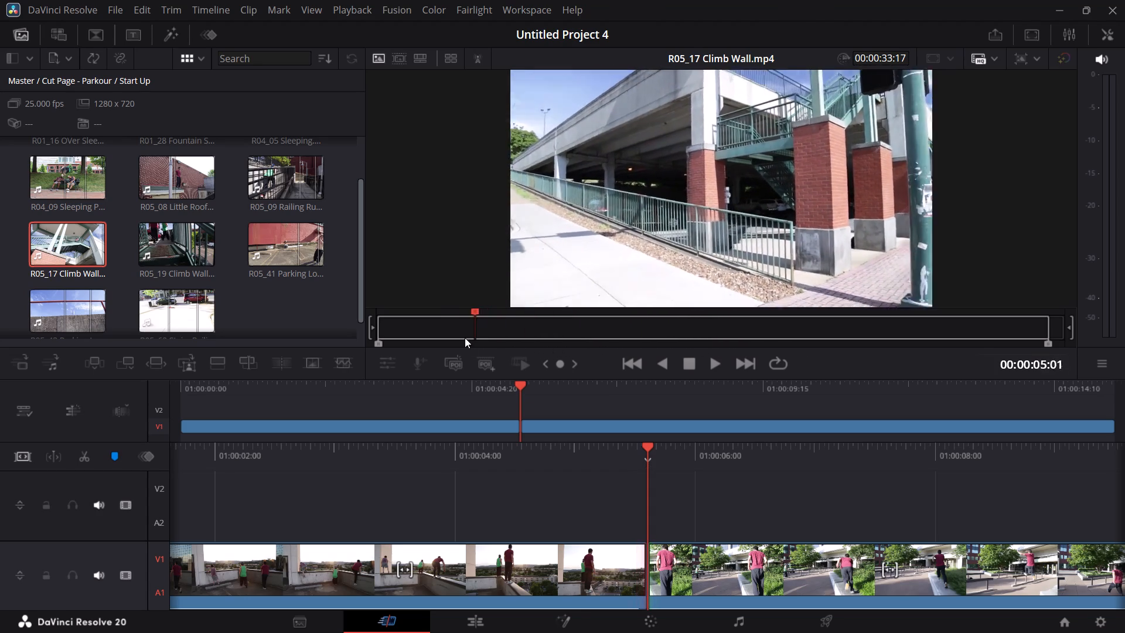
drag(465, 338, 426, 326)
Load R05_09 Railing Run, extend its in point back to 00:00:03:24 for a marked length of 00:00:20:23, and scrub it.
double_click(264, 156)
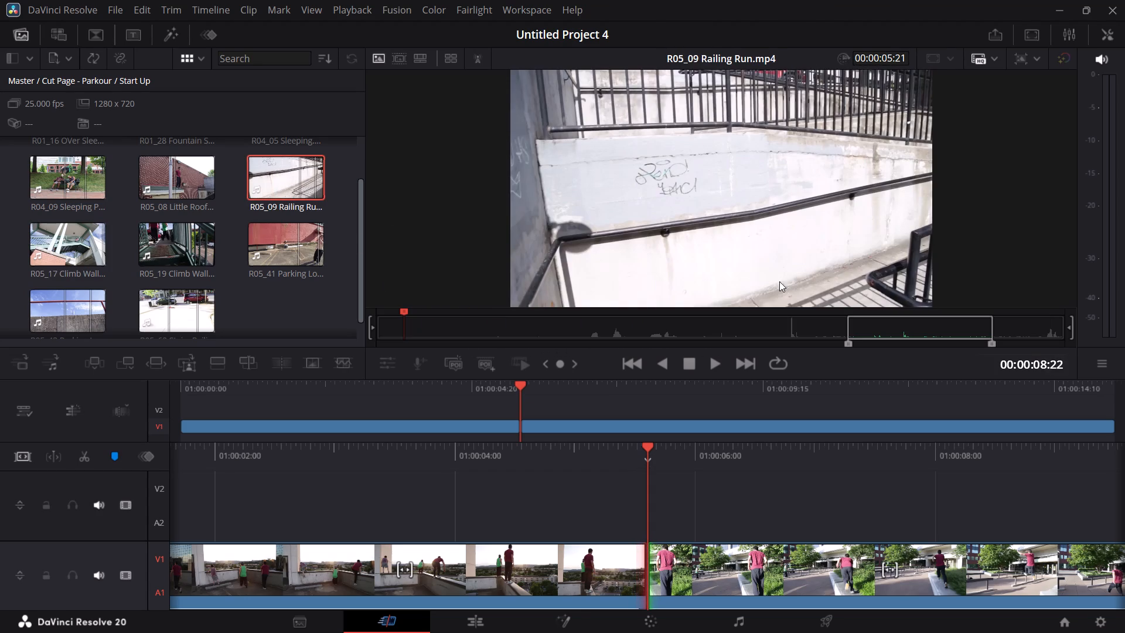
drag(851, 339, 555, 332)
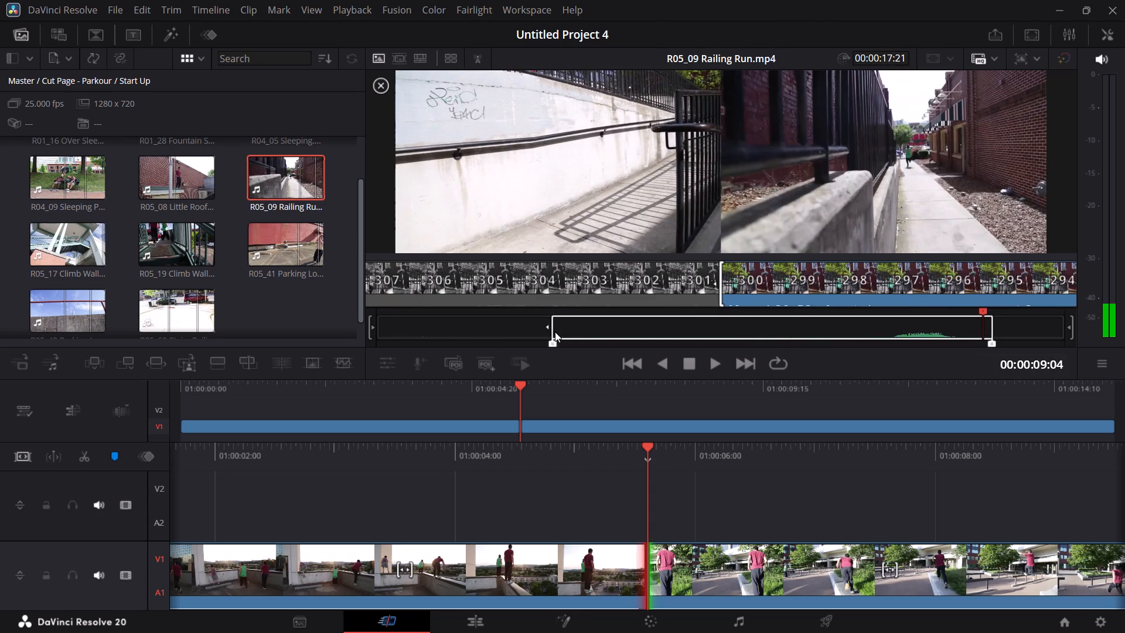
drag(555, 332, 479, 332)
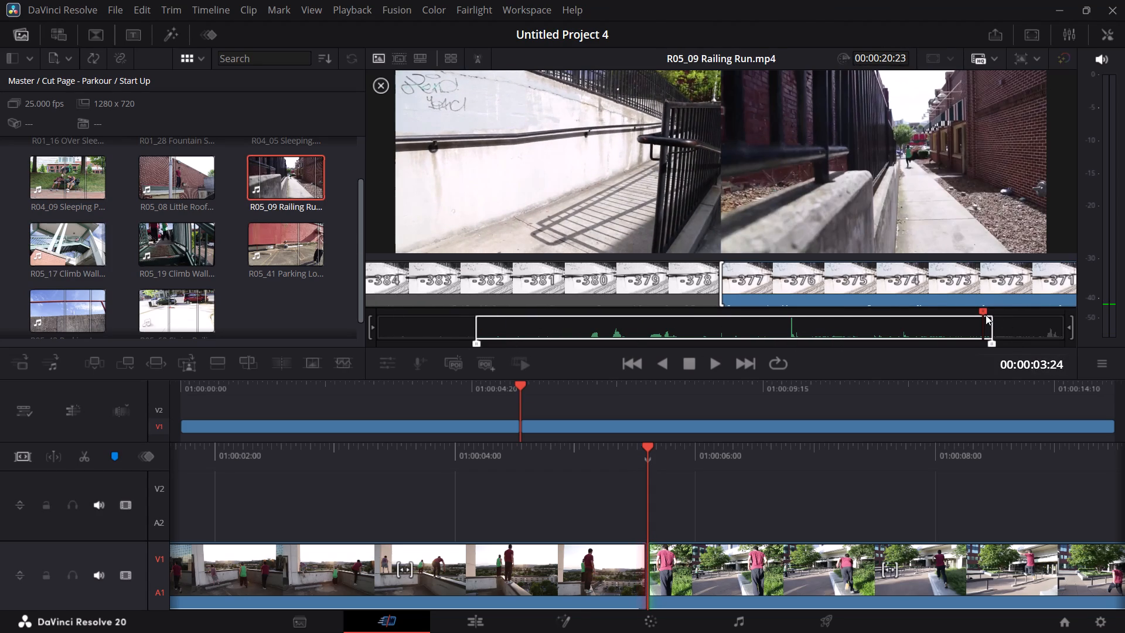
drag(986, 314, 684, 324)
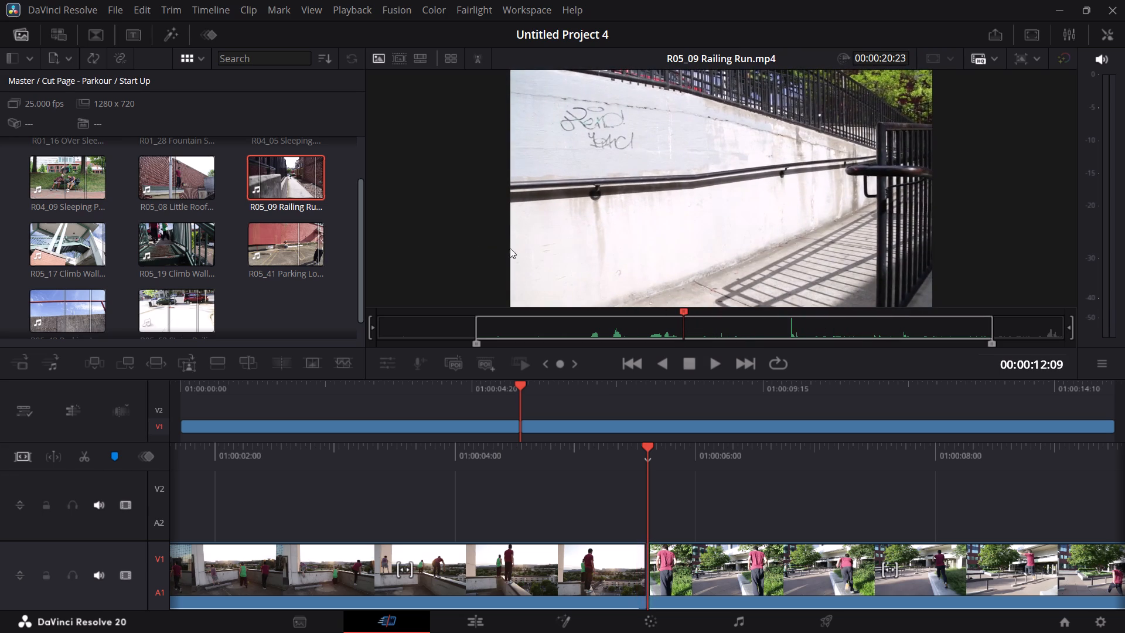
Preview the R05_08 Little Roof and R04_09 Sleeping People clips, then open the R04_05 Sleeping clip.
double_click(145, 182)
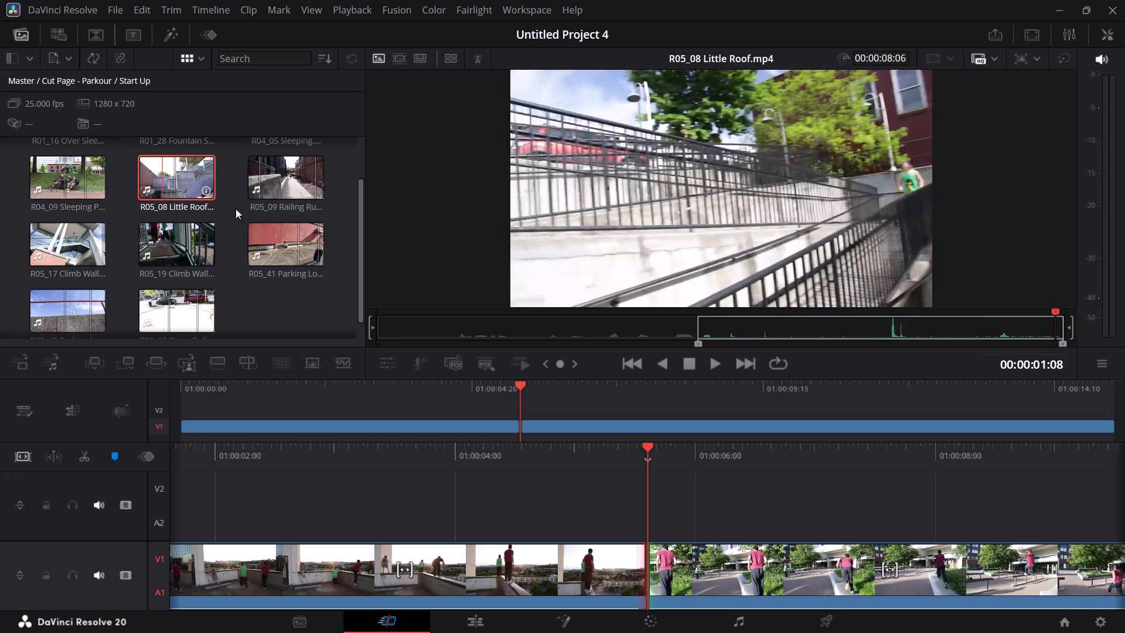
drag(837, 312, 420, 340)
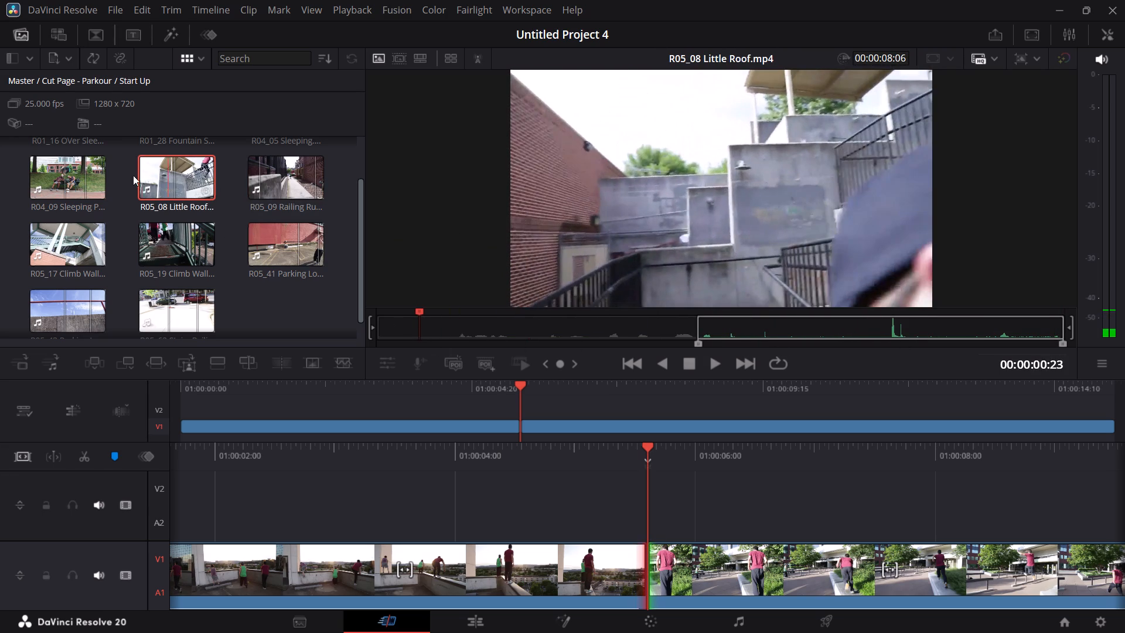
double_click(64, 176)
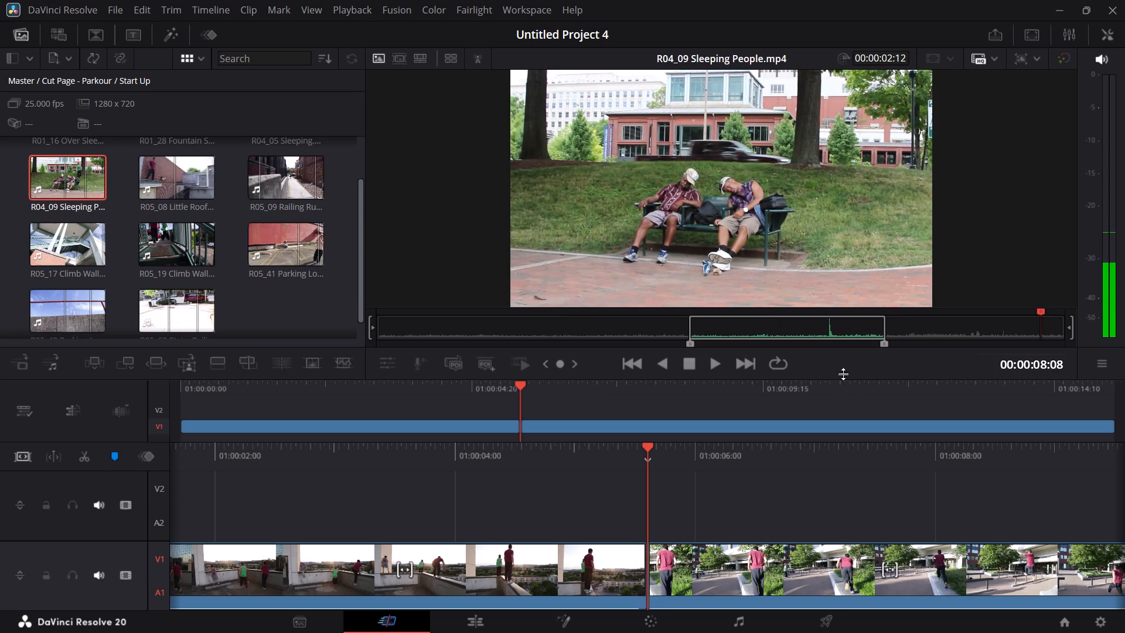
drag(830, 338, 497, 342)
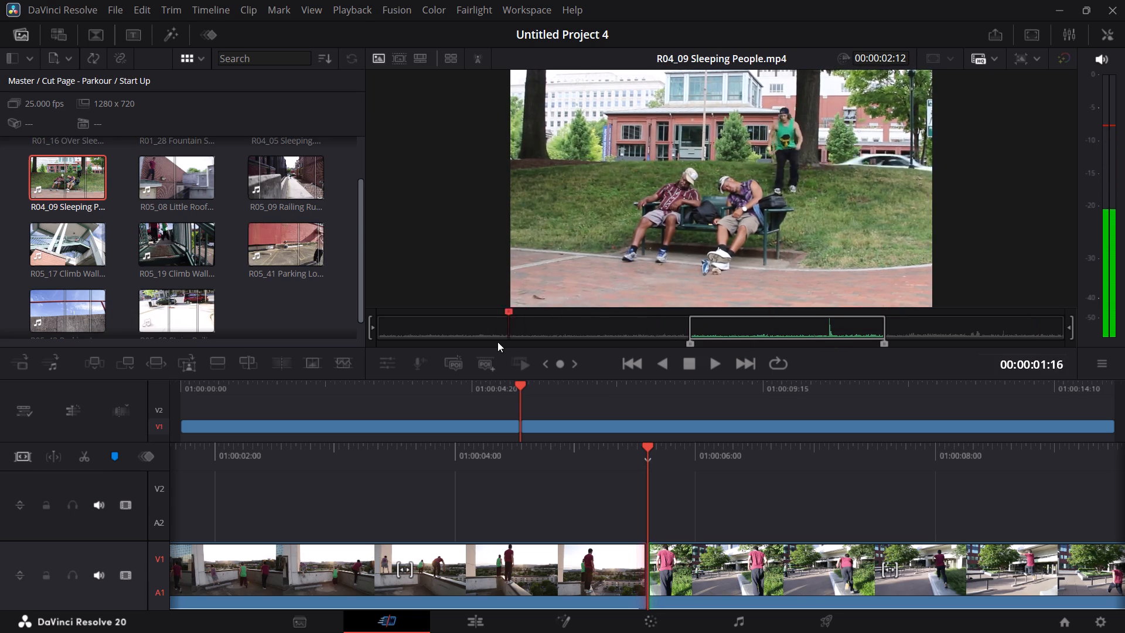
drag(497, 342, 958, 407)
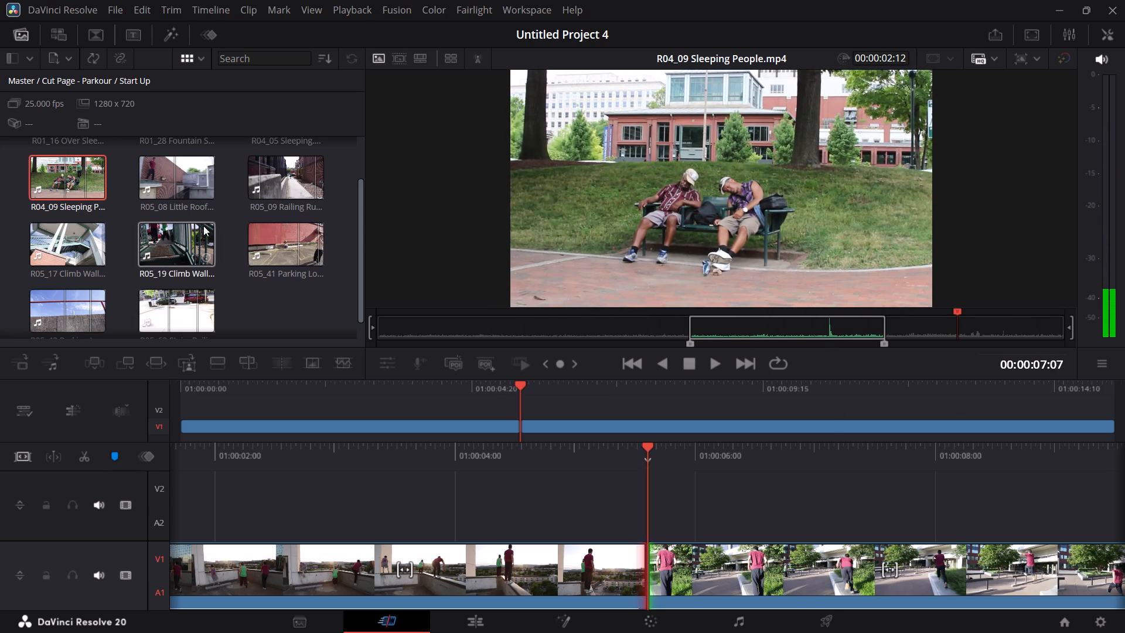
scroll(203, 226, up, 5)
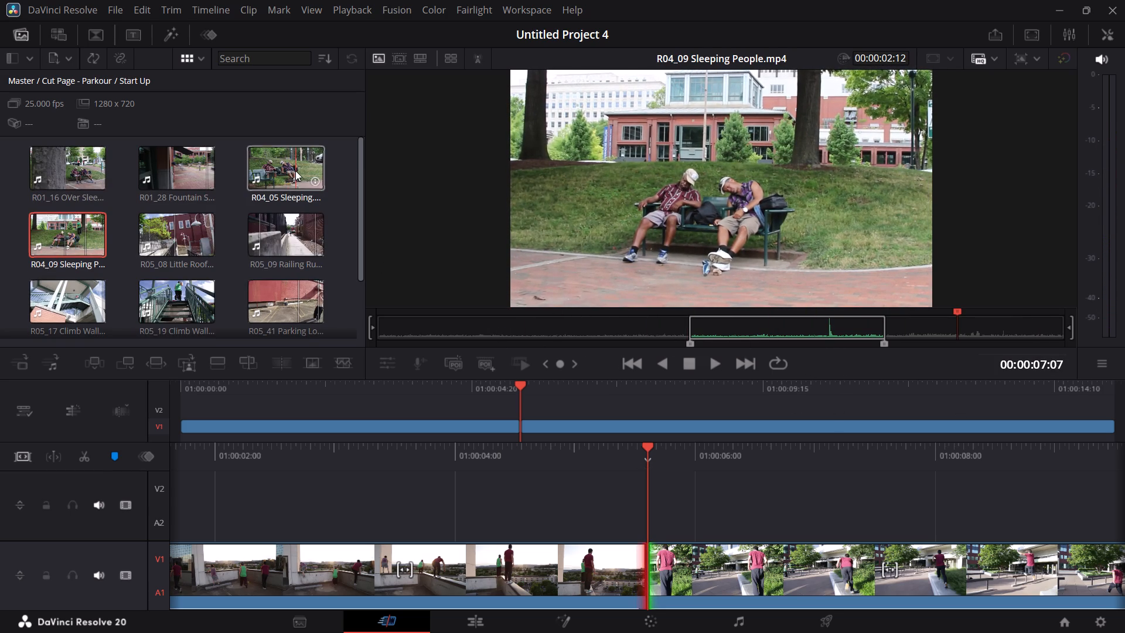
double_click(295, 171)
Load R01_28 Fountain Skip, play it from its beginning, and set its in point for a marked length of 00:00:10:01.
double_click(205, 162)
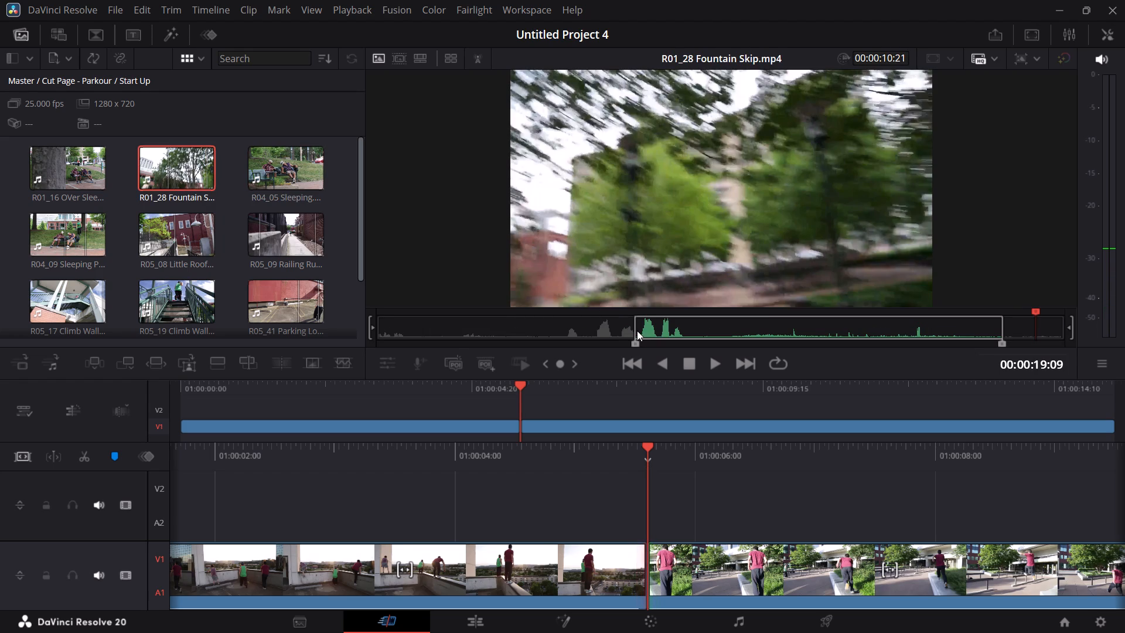
drag(637, 331, 365, 338)
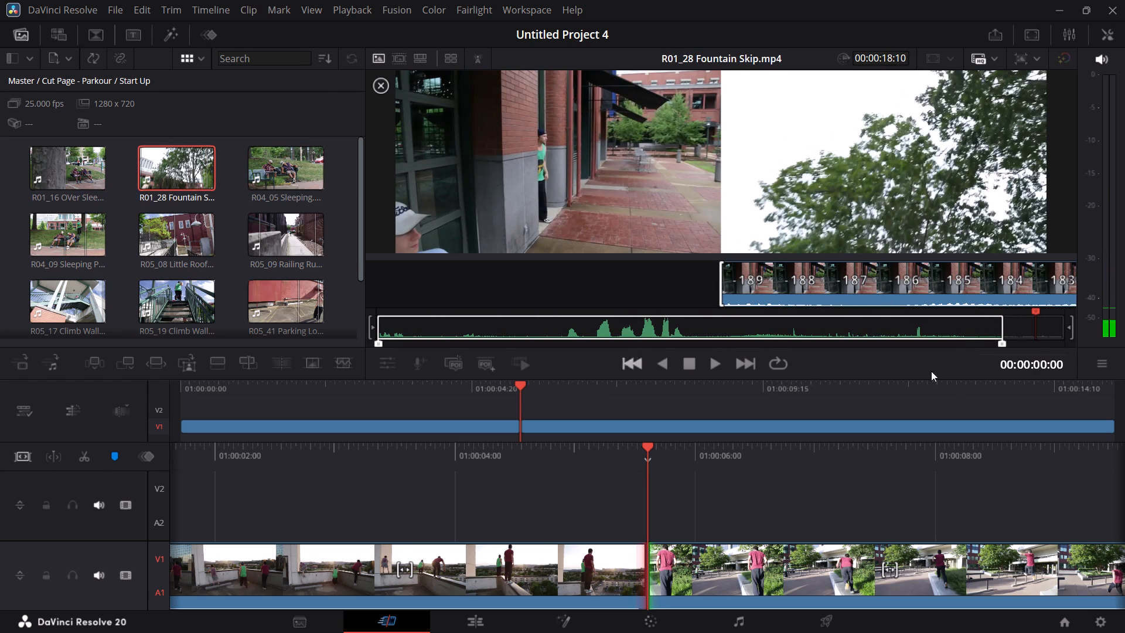
click(703, 363)
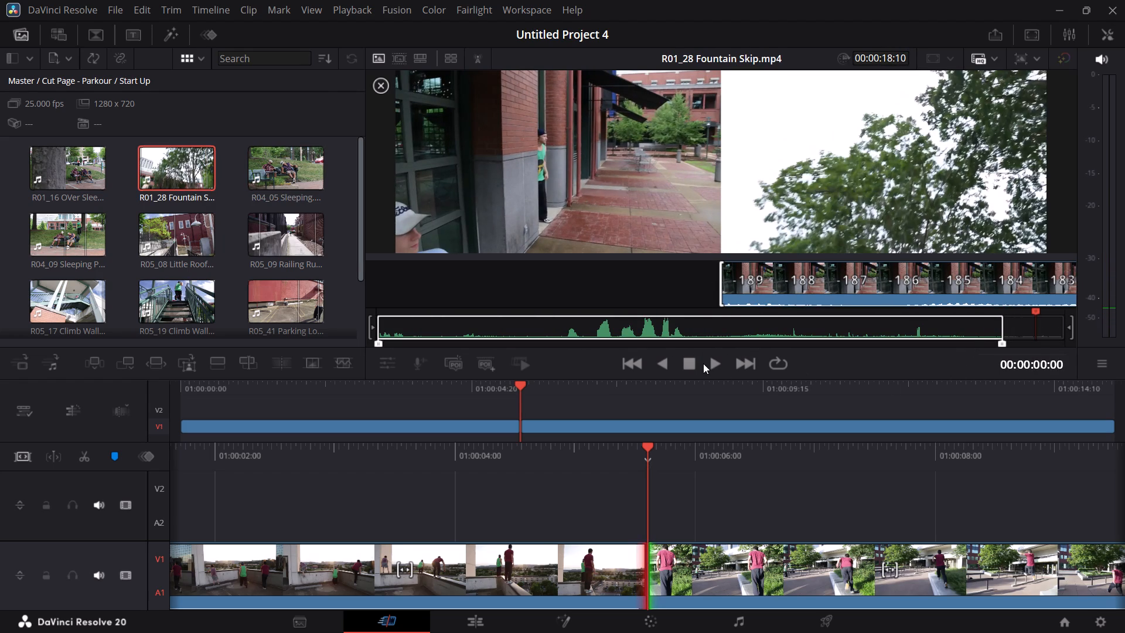
click(714, 366)
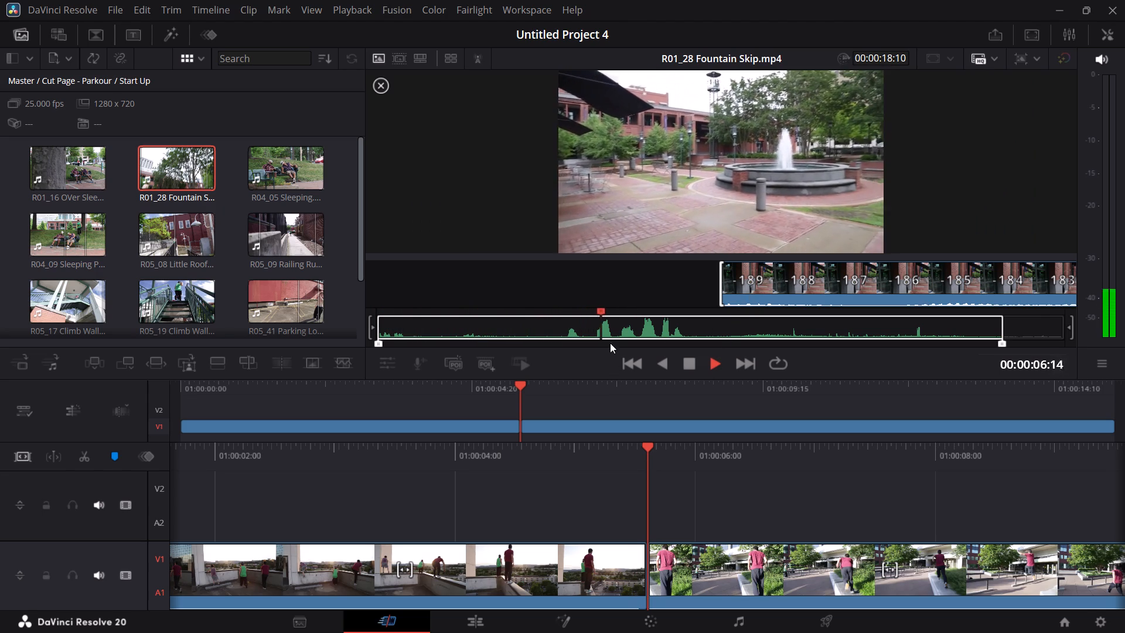
drag(380, 338, 444, 337)
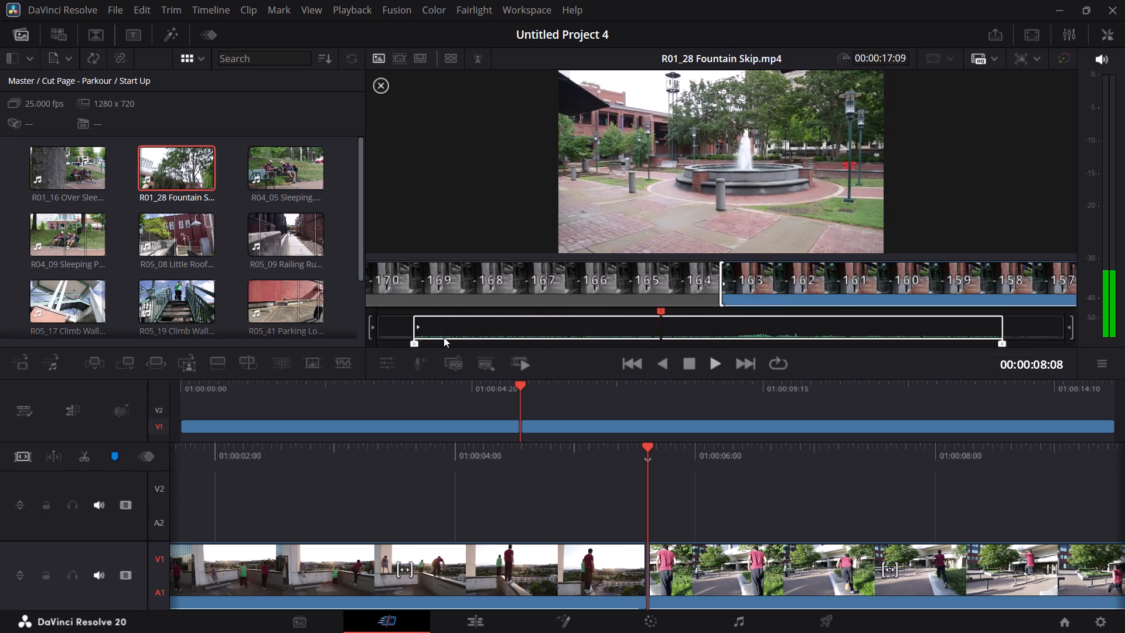
drag(444, 337, 664, 342)
click(717, 360)
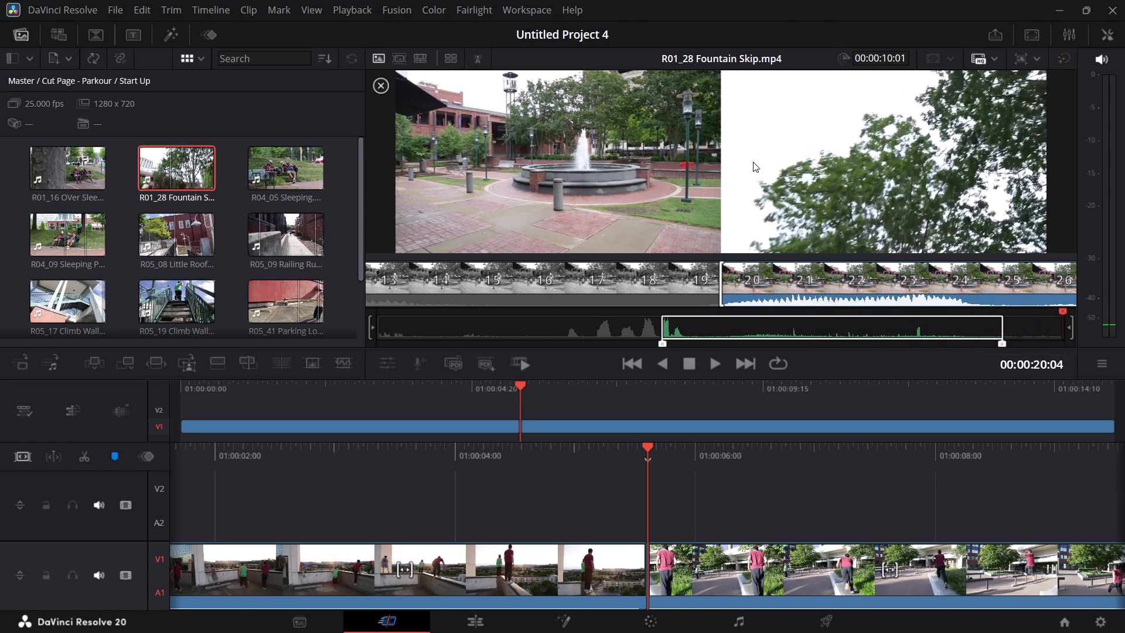
Replace the second clip on timeline track V1 with the marked R01_28 Fountain Skip clip, starting at 01:00:05:15.
drag(753, 162, 1075, 570)
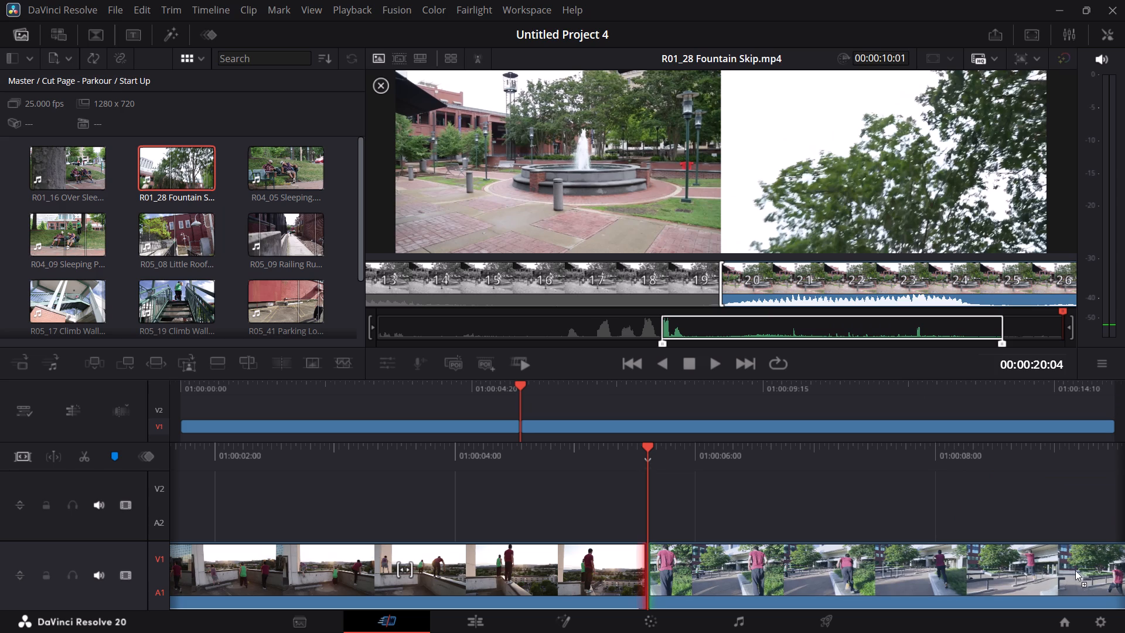
drag(1075, 570, 1093, 564)
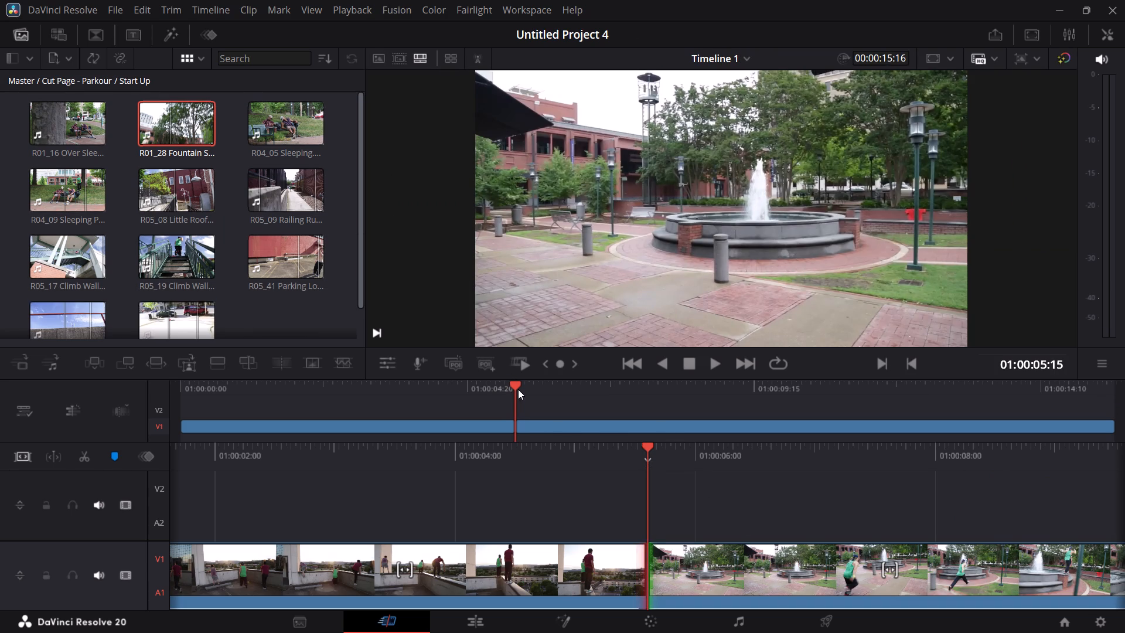
Play Timeline 1 from 01:00:04:02 across the cut to its end, then scrub back through the Fountain Skip clip's ending.
drag(513, 385, 425, 408)
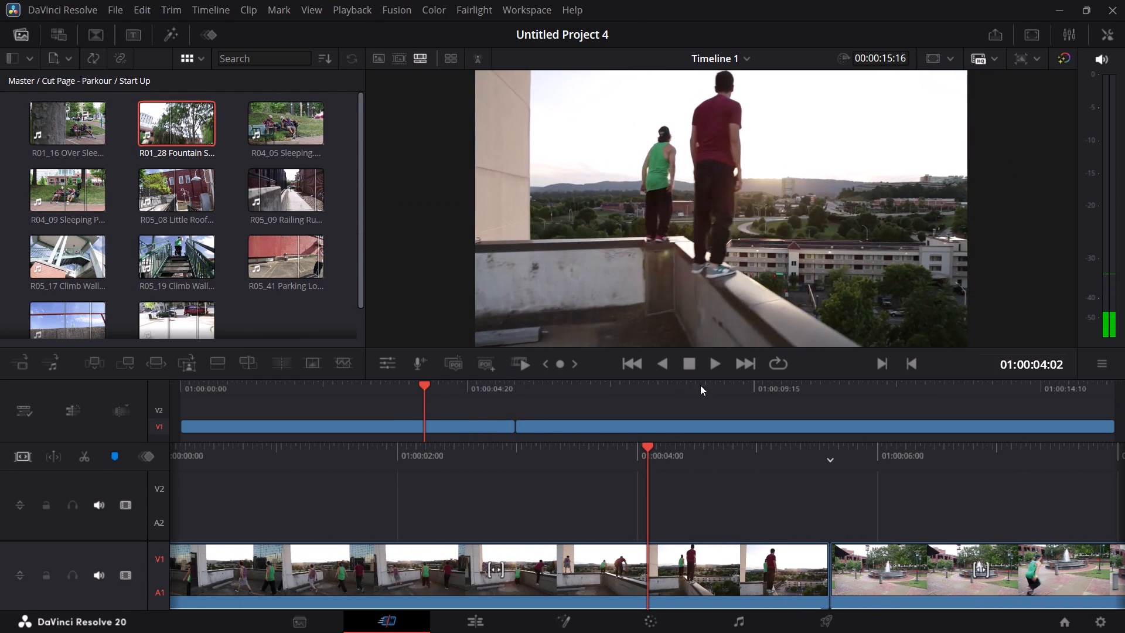
click(720, 364)
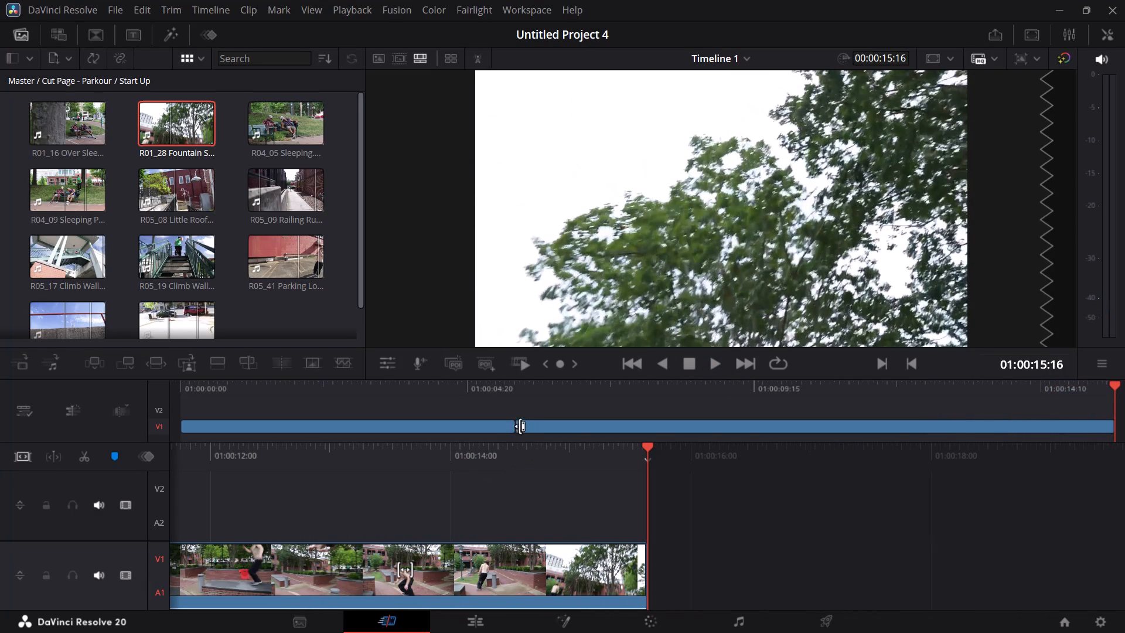
drag(1111, 385, 929, 411)
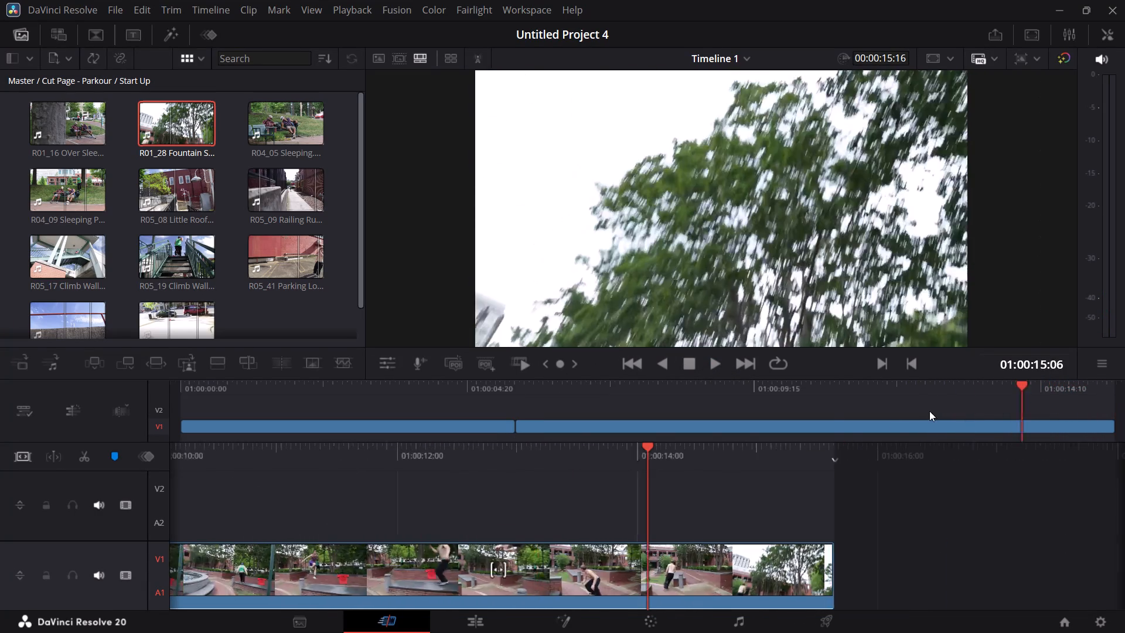
Scrub Timeline 1 back to its start and up to the cut at 01:00:05:15, and undo the Fountain Skip replacement.
drag(929, 411, 151, 433)
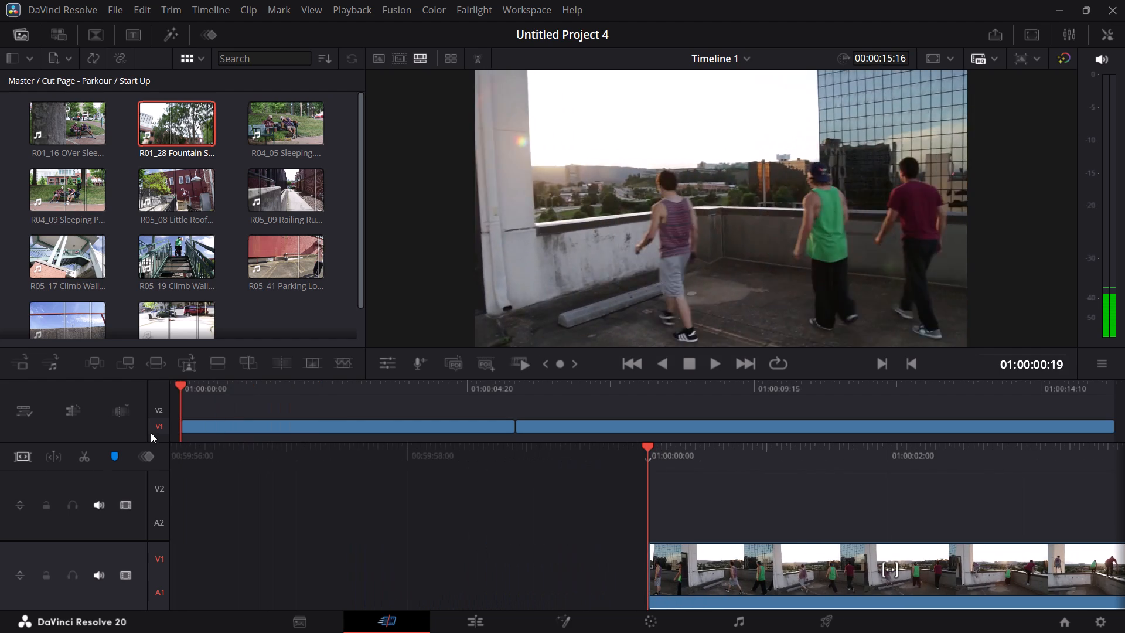
drag(151, 433, 495, 479)
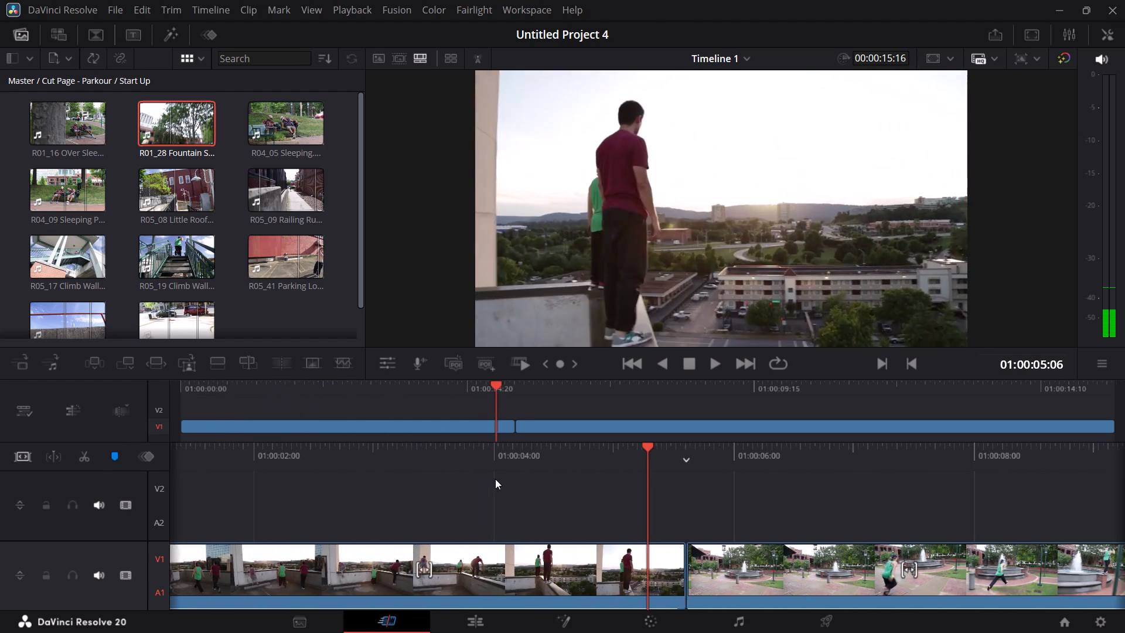
drag(495, 479, 513, 481)
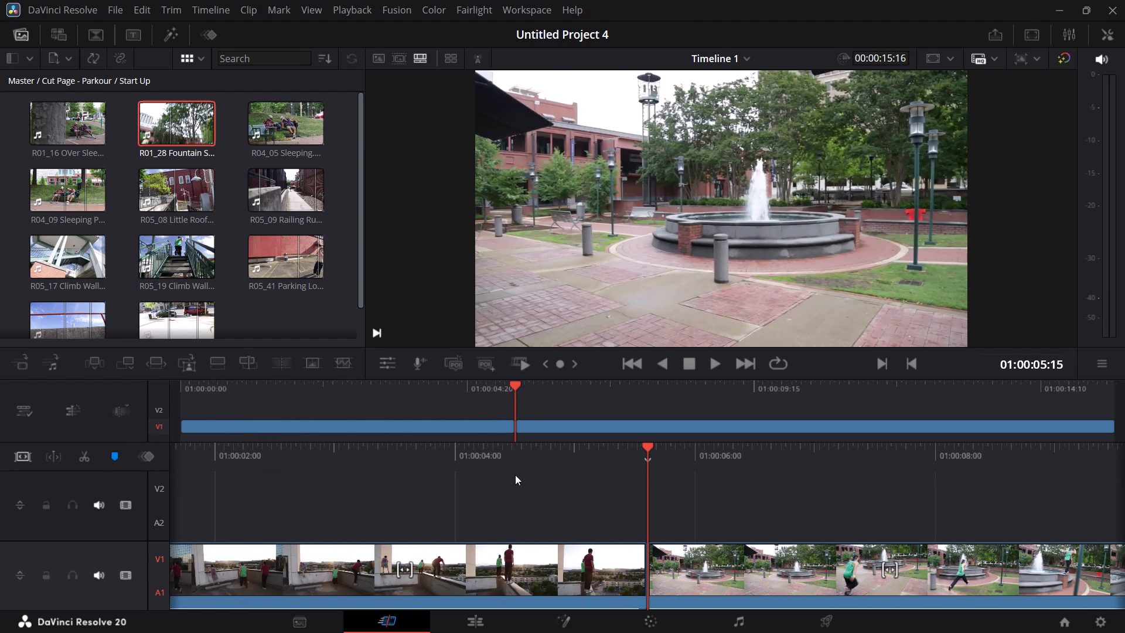
key(ctrl+z)
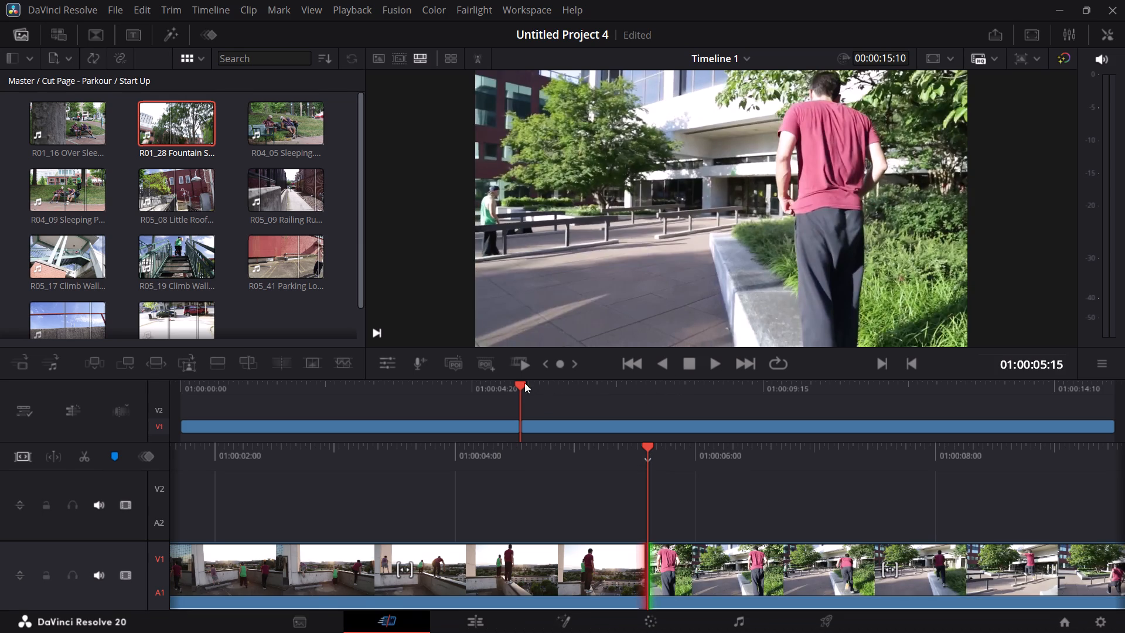
Go to the end of Timeline 1, preview R01_28 Fountain Skip, and append its marked range after the second clip on V1.
drag(522, 383, 903, 425)
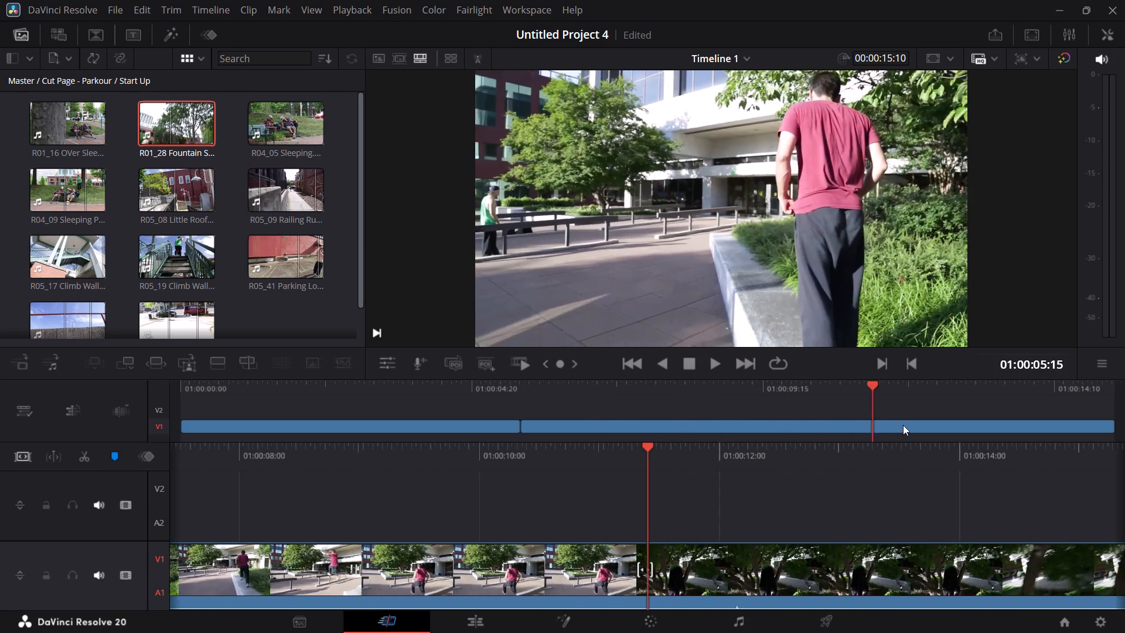
drag(903, 425, 969, 433)
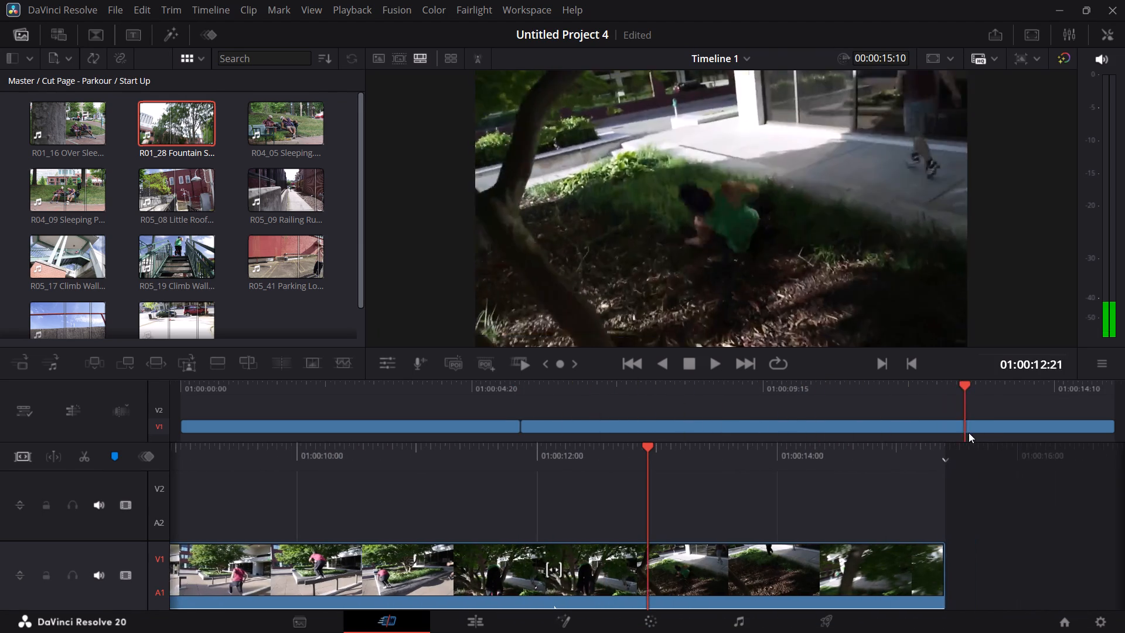
drag(969, 433, 1124, 431)
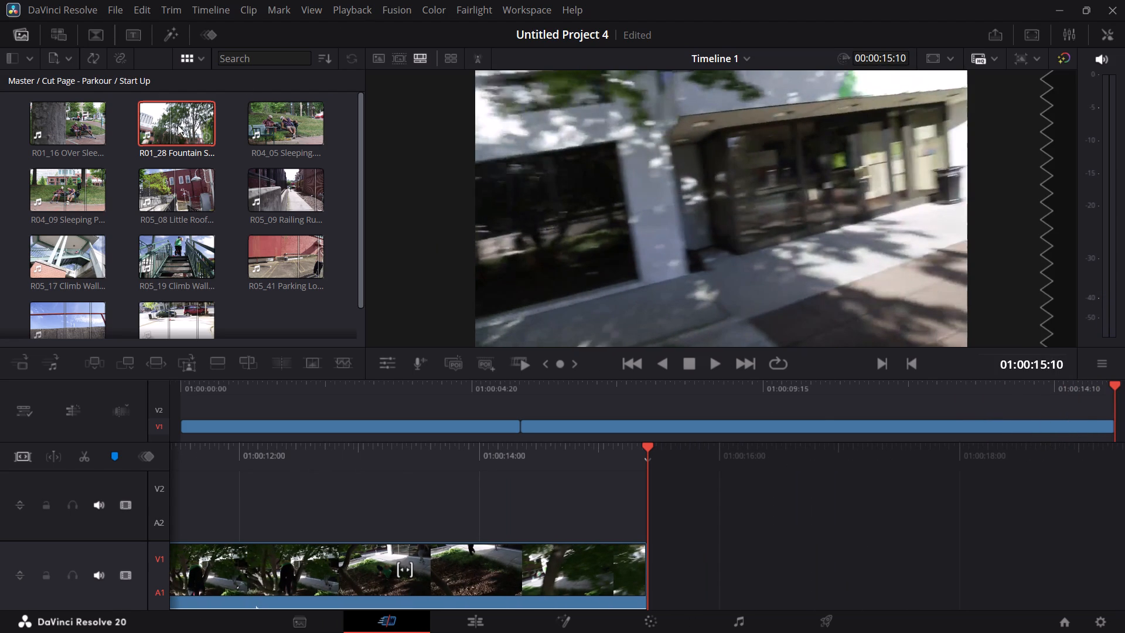
double_click(174, 131)
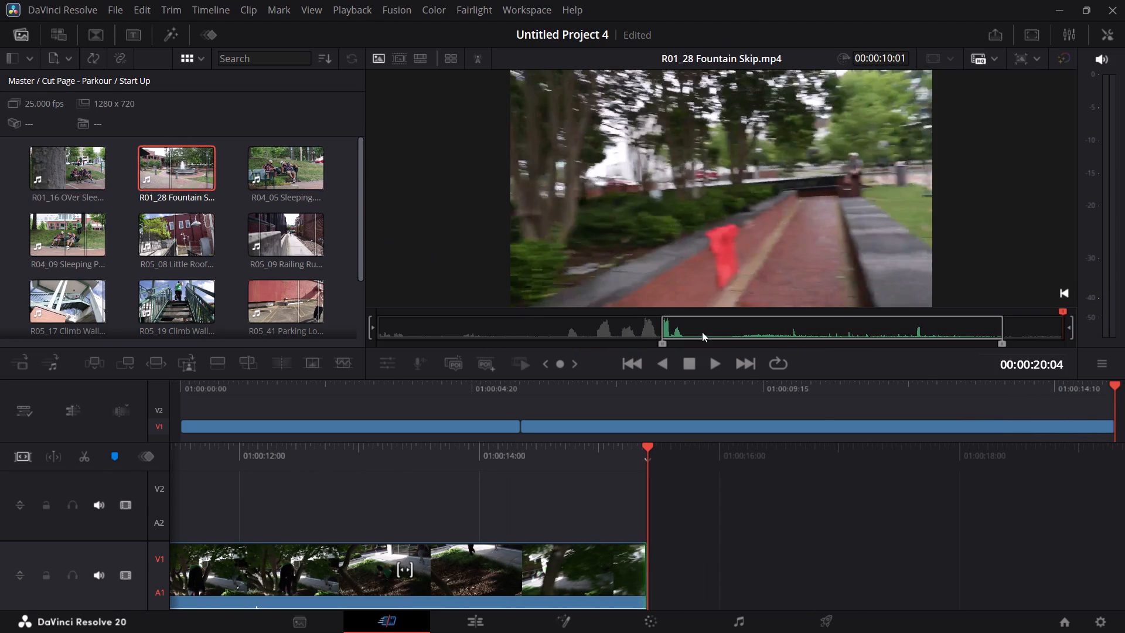
click(718, 363)
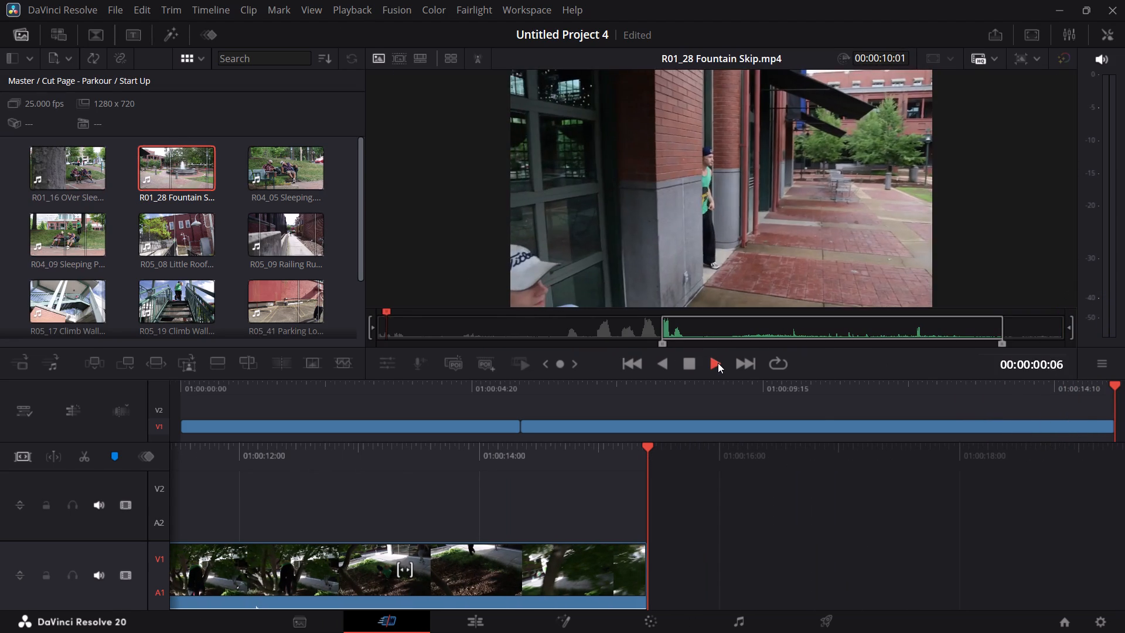
click(690, 376)
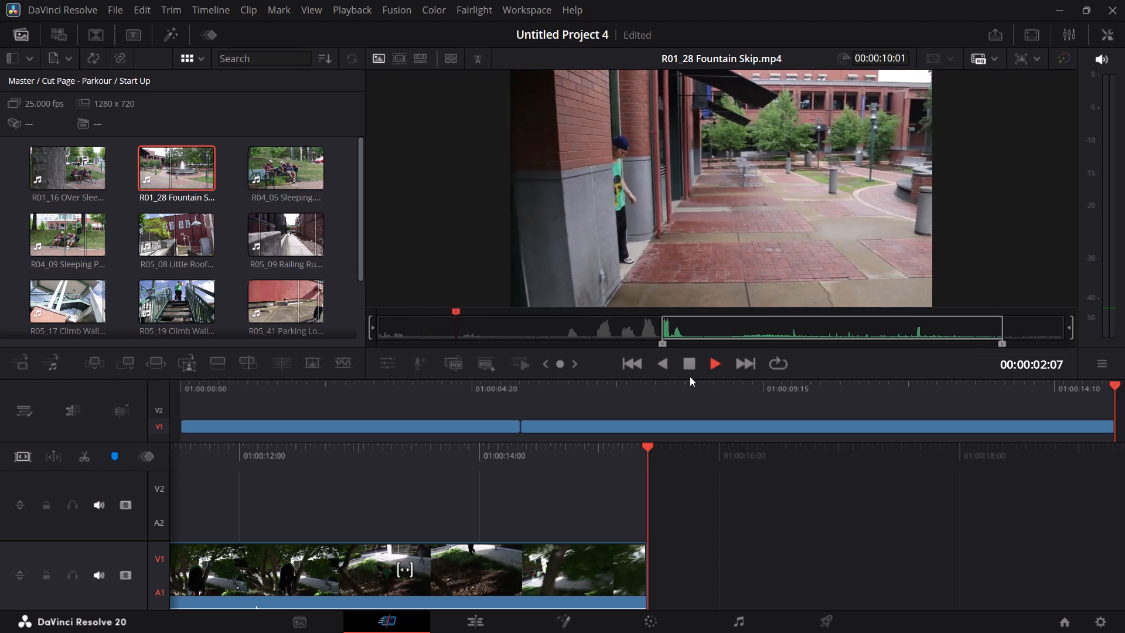
click(688, 366)
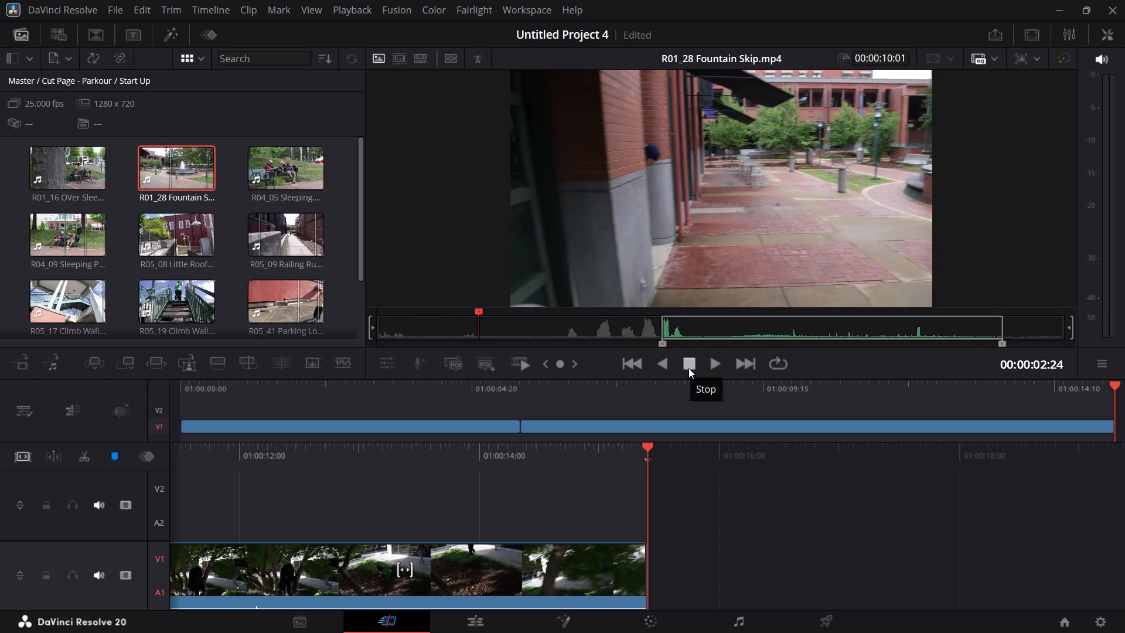
key(shift+F12)
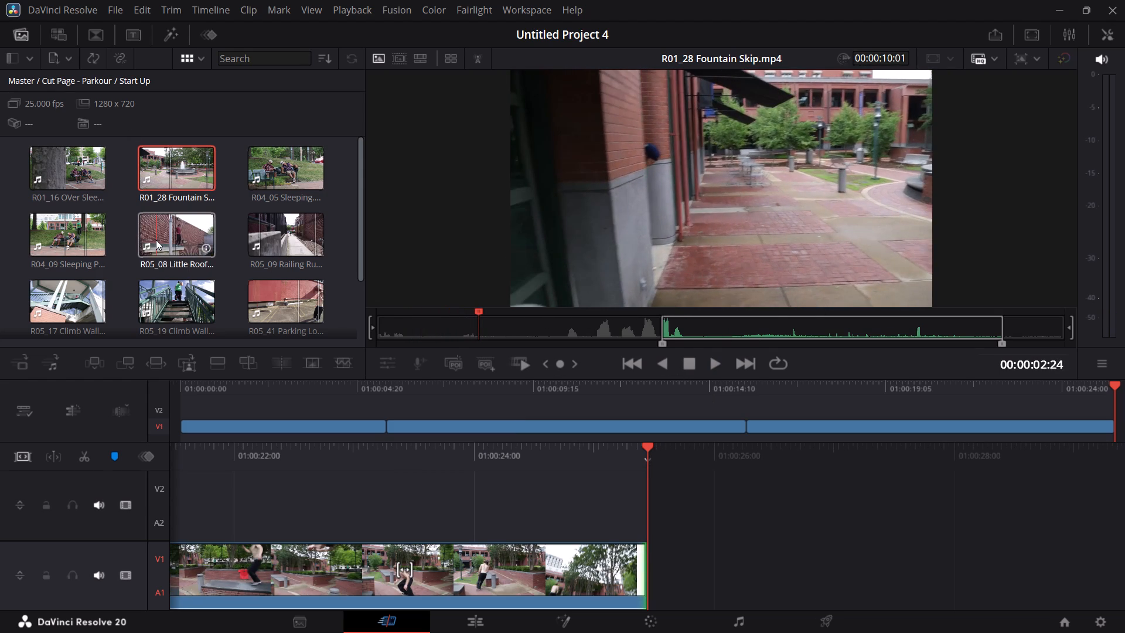
Preview Start Up bin clips from R05_41 Parking Lot Cris Cross Flip back through R01_16 OVer Sleeping Bench as candidates for the edit.
scroll(156, 240, down, 2)
double_click(255, 235)
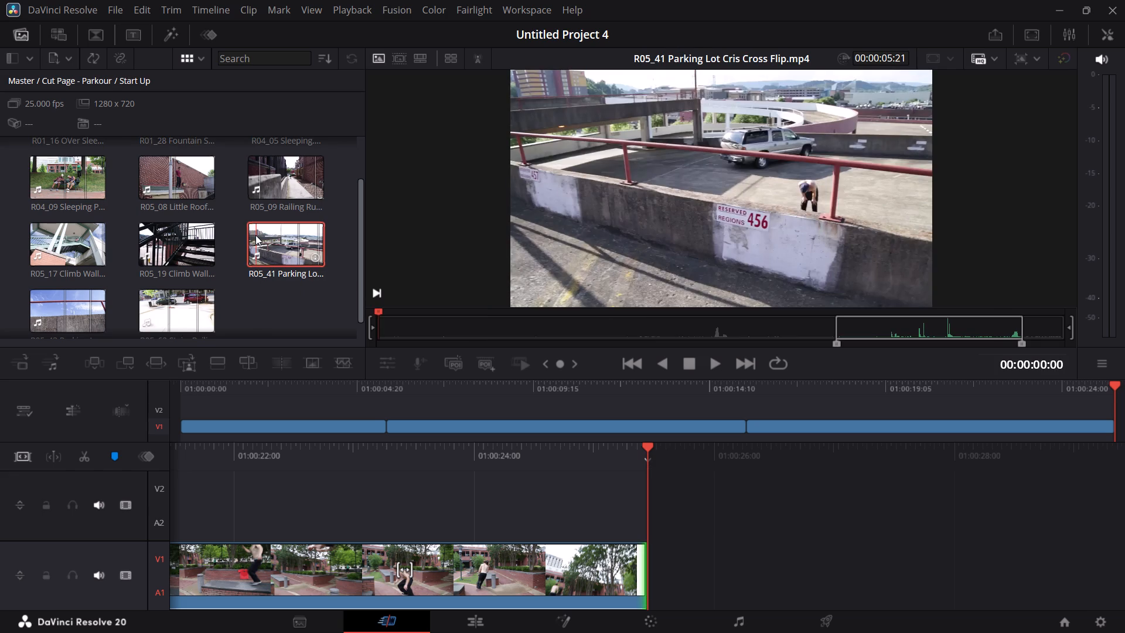
double_click(189, 249)
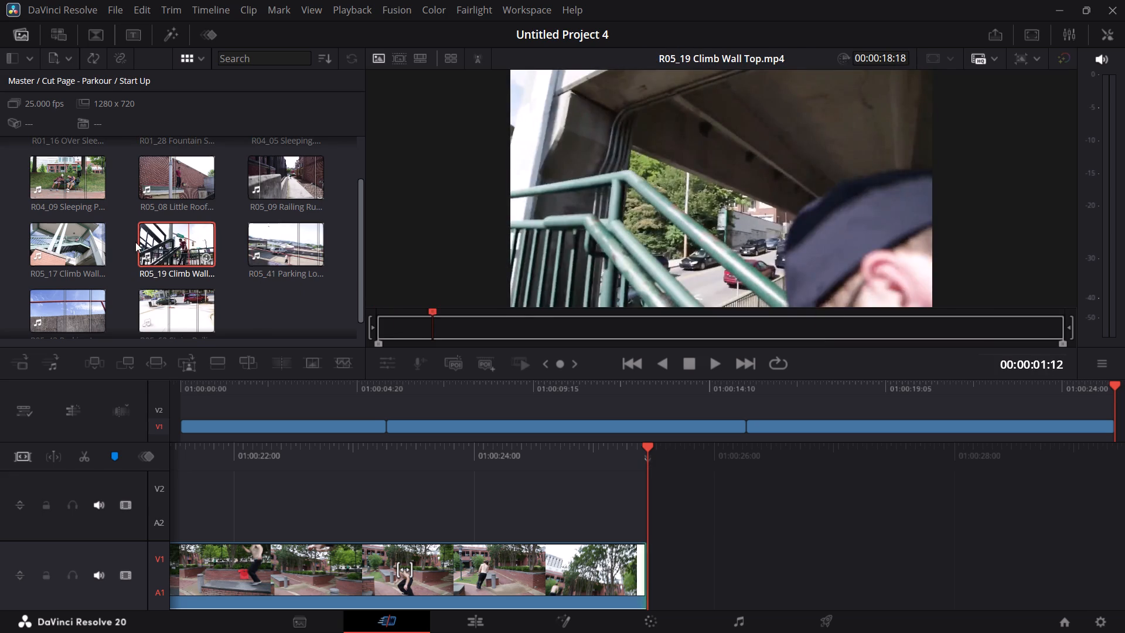
double_click(103, 234)
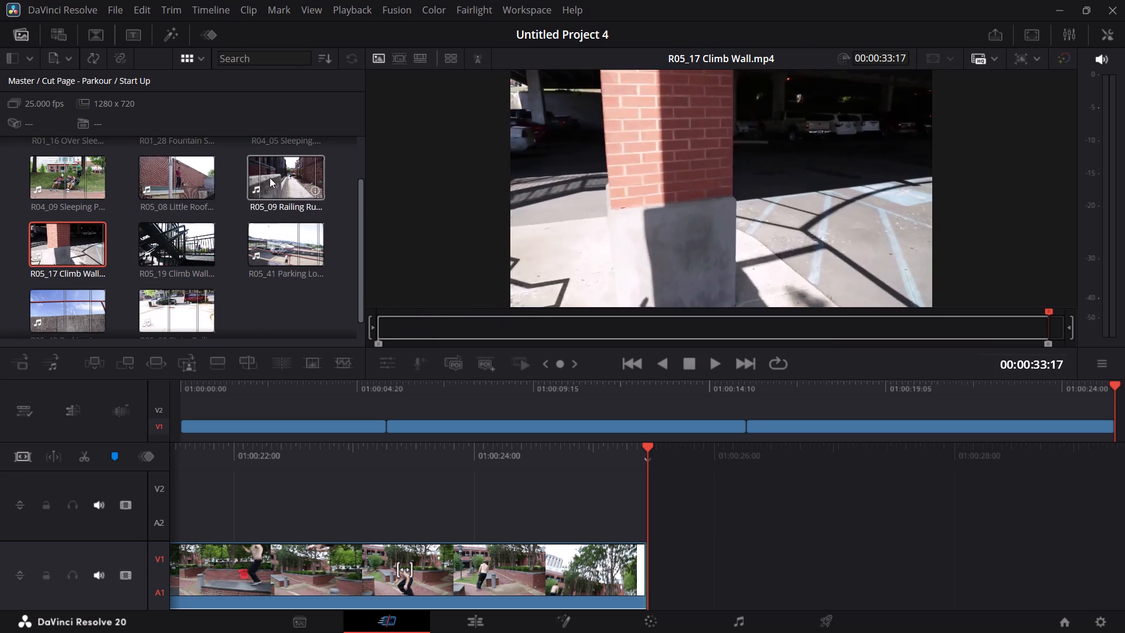
double_click(270, 178)
double_click(195, 173)
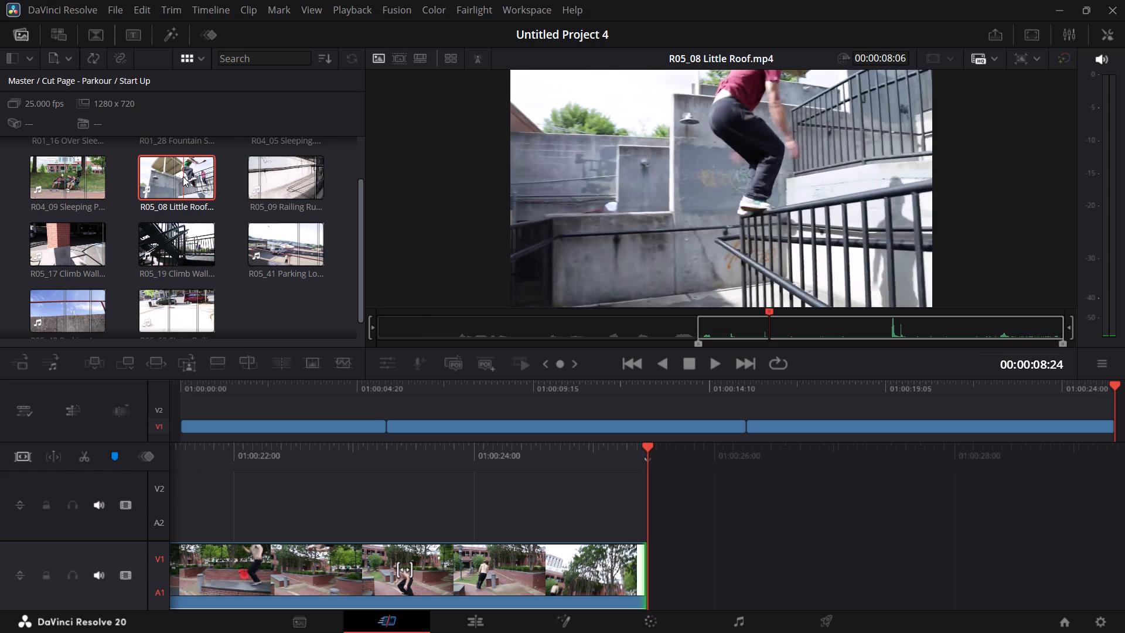
double_click(70, 179)
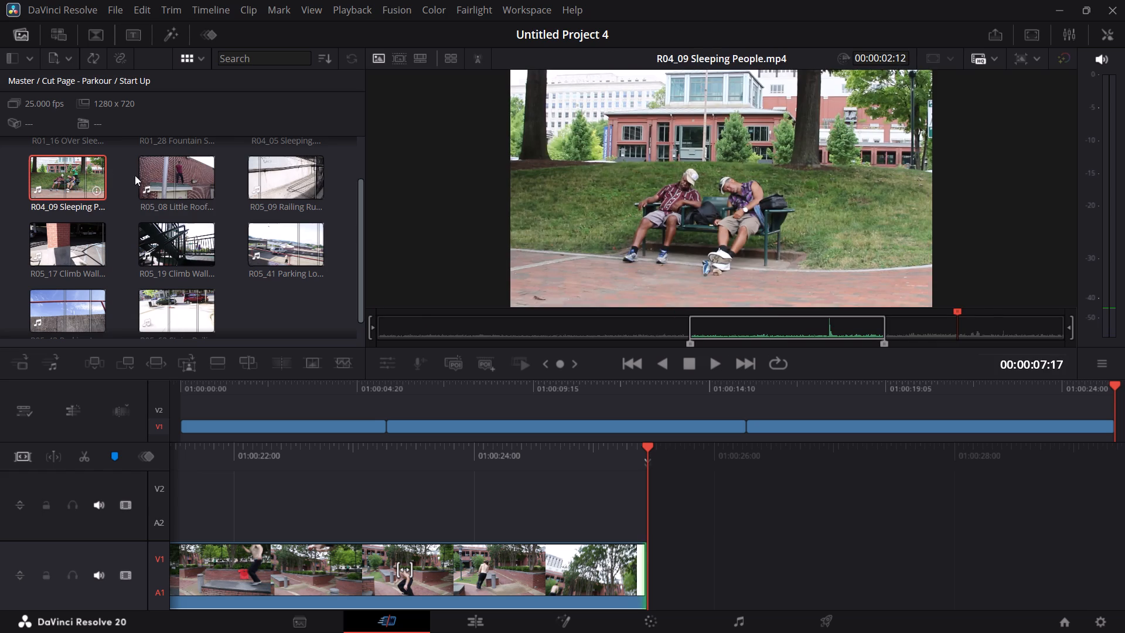
scroll(168, 189, up, 3)
double_click(257, 177)
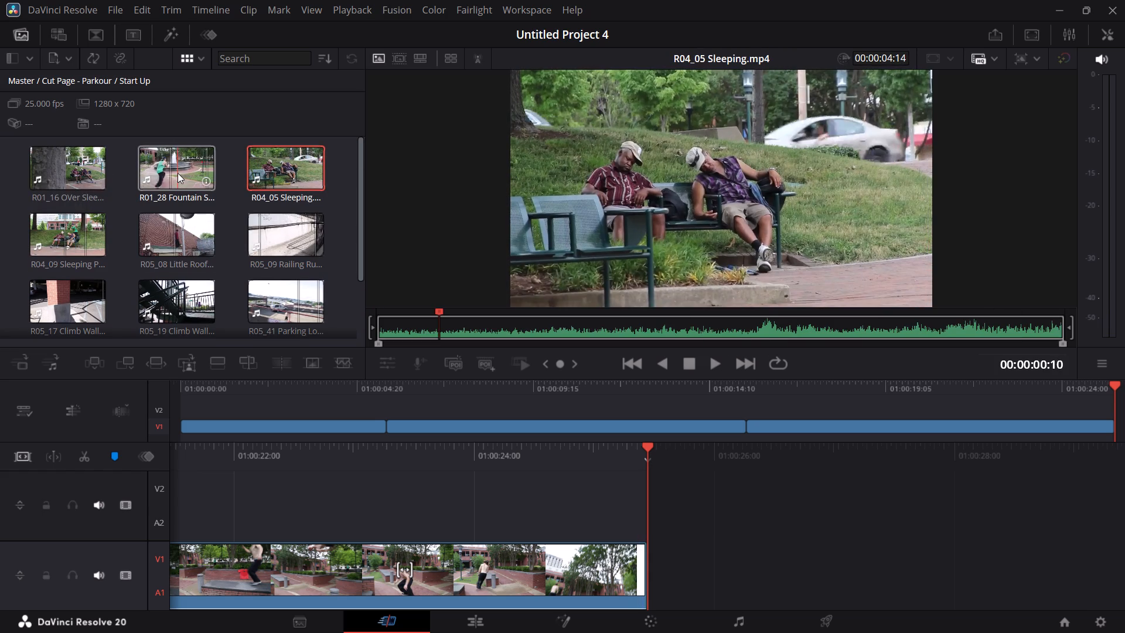
double_click(178, 173)
double_click(60, 172)
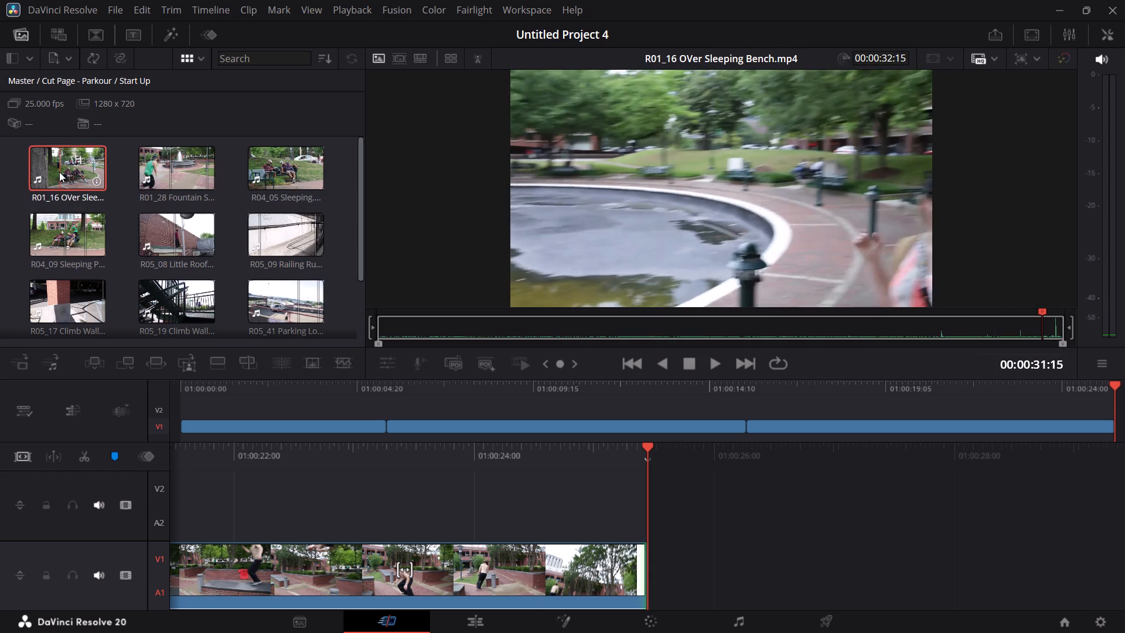
Preview the Start Up clips from R04_09 Sleeping People through R05_43 Parking Lot Cris Cross Flip, playing R05_19 and R05_43.
double_click(42, 227)
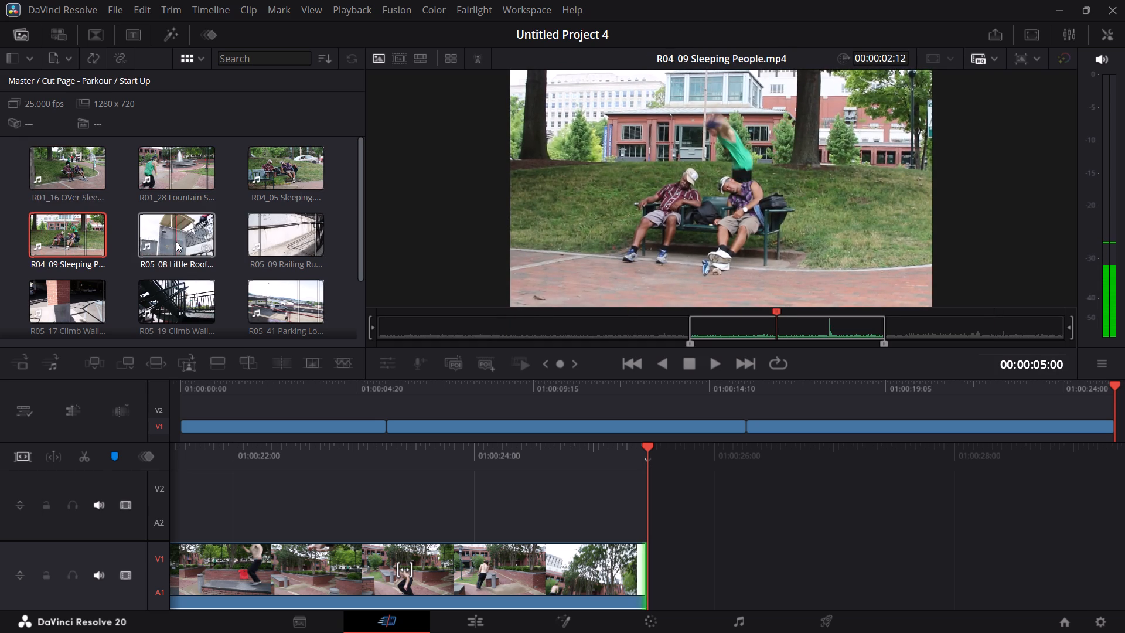
click(170, 238)
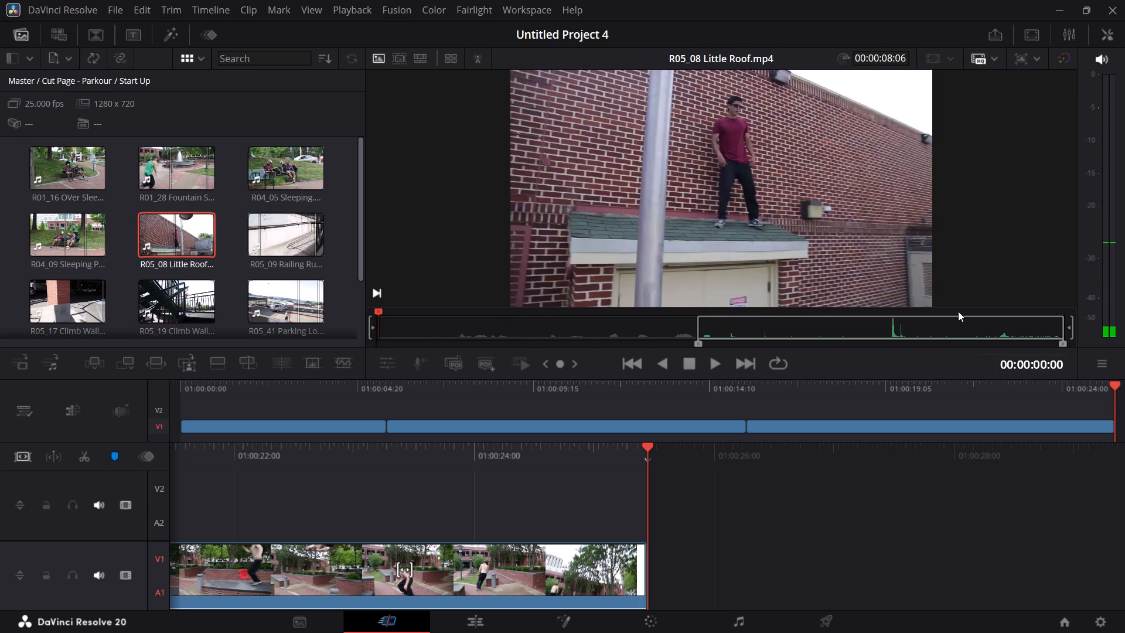
double_click(288, 240)
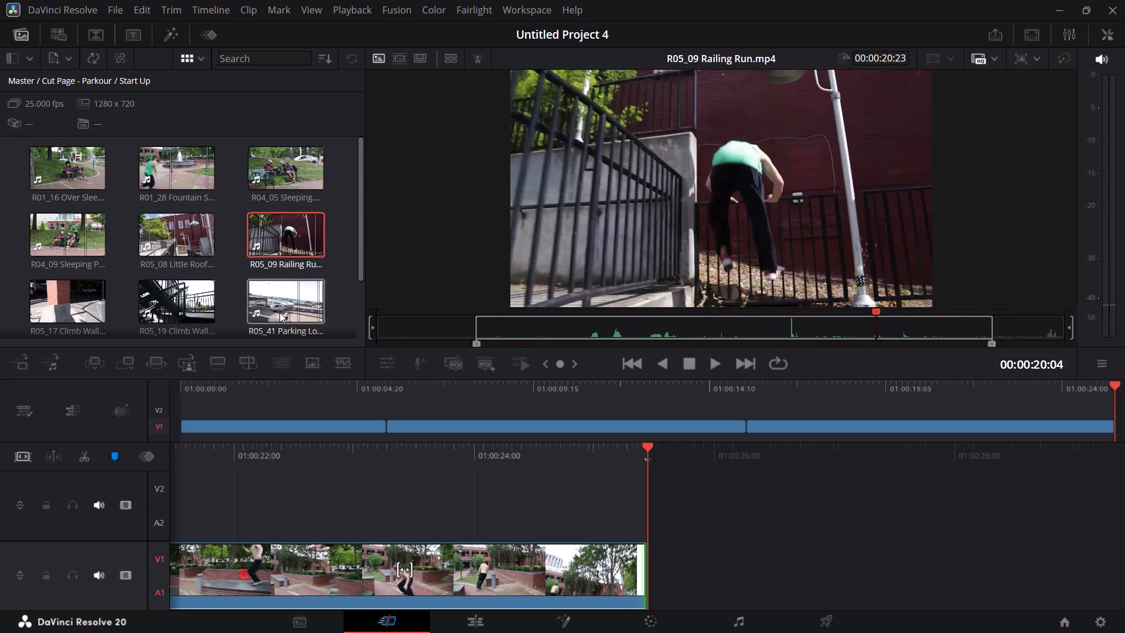
double_click(76, 285)
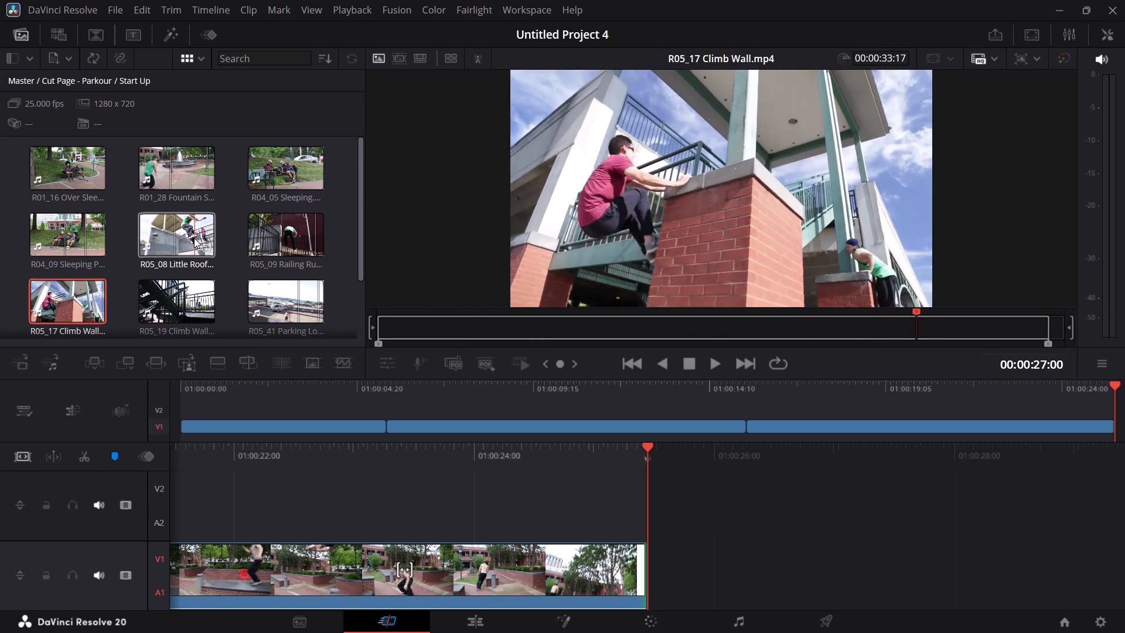
scroll(194, 238, down, 1)
double_click(173, 268)
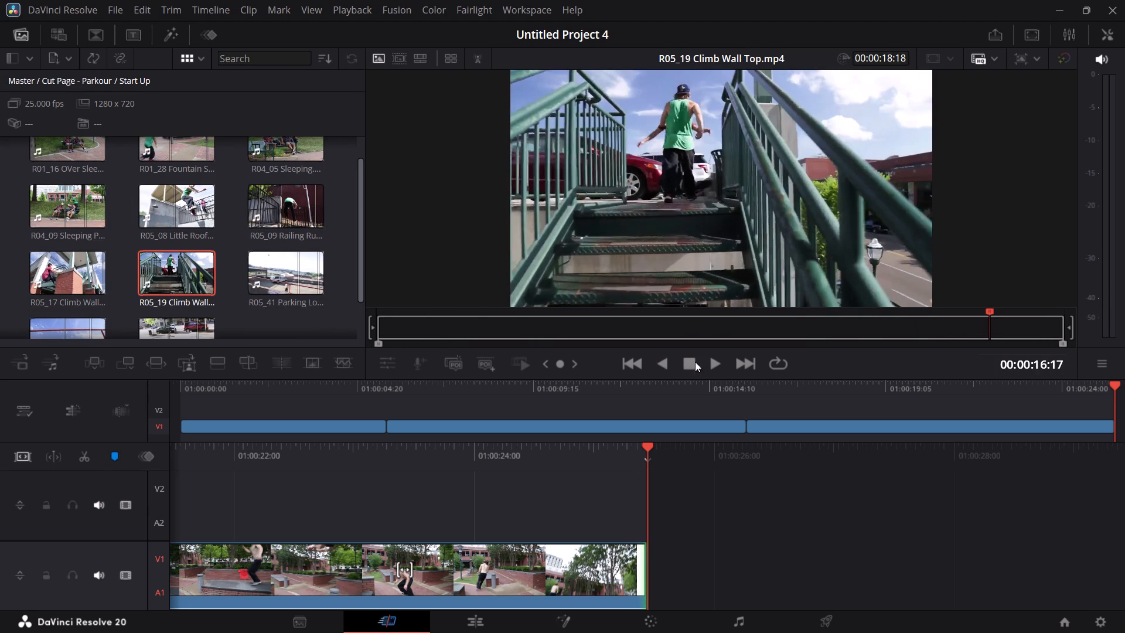
click(713, 365)
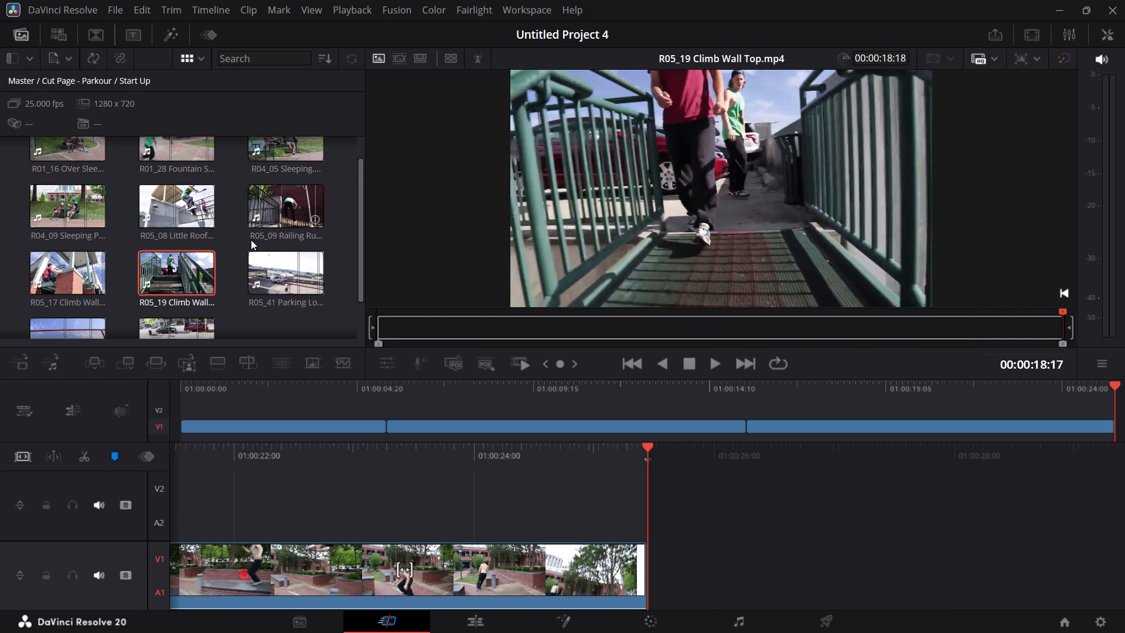
scroll(251, 240, down, 2)
double_click(274, 233)
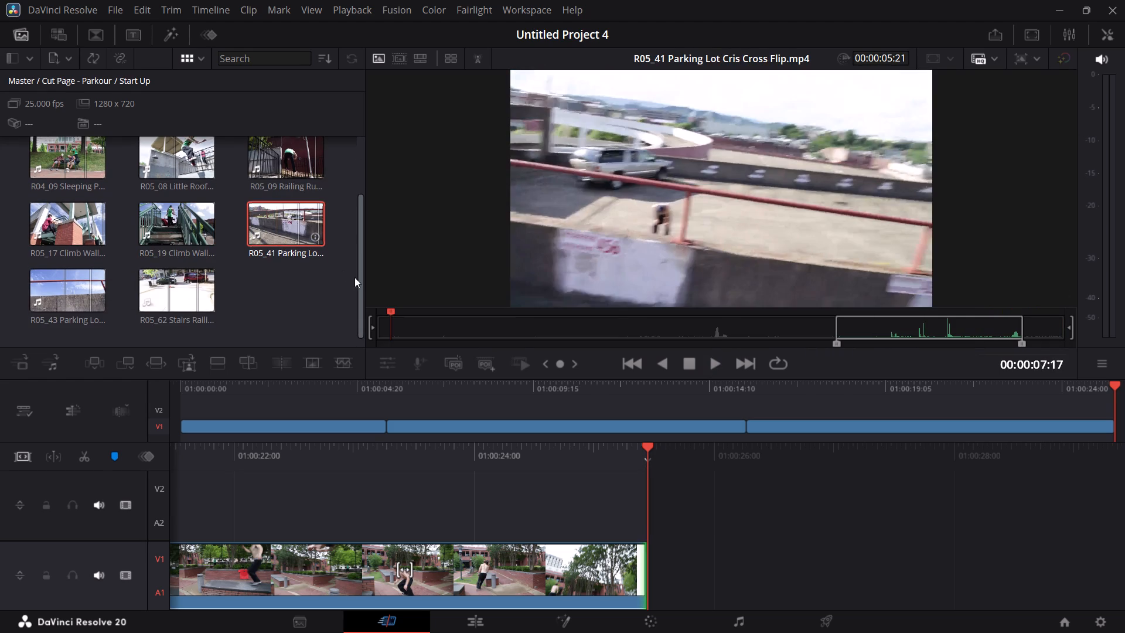
double_click(58, 290)
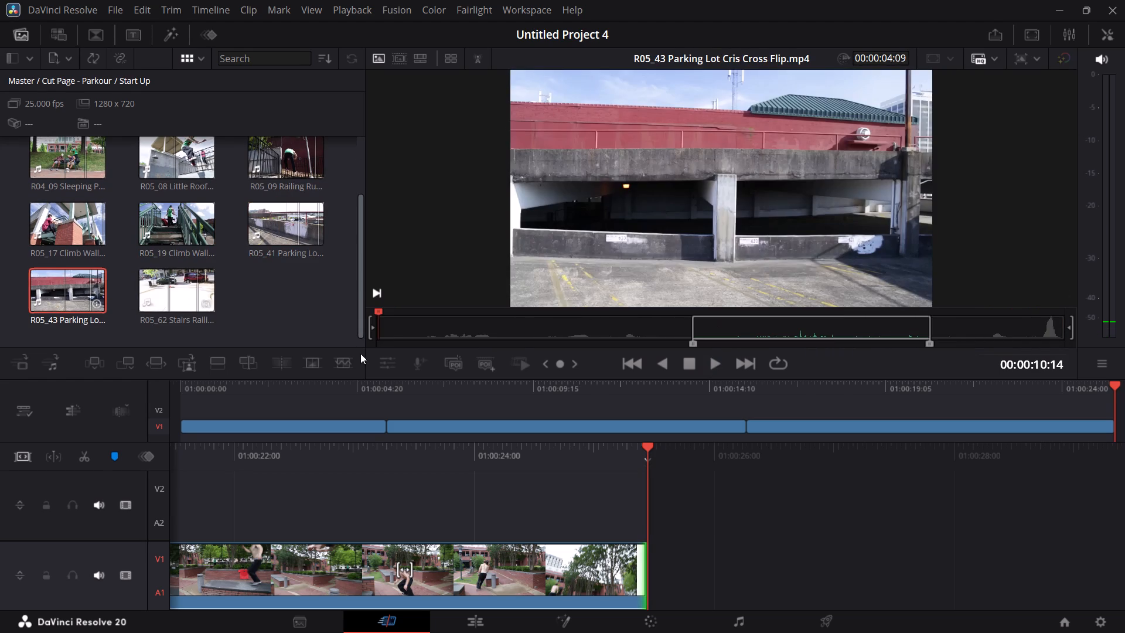
click(721, 367)
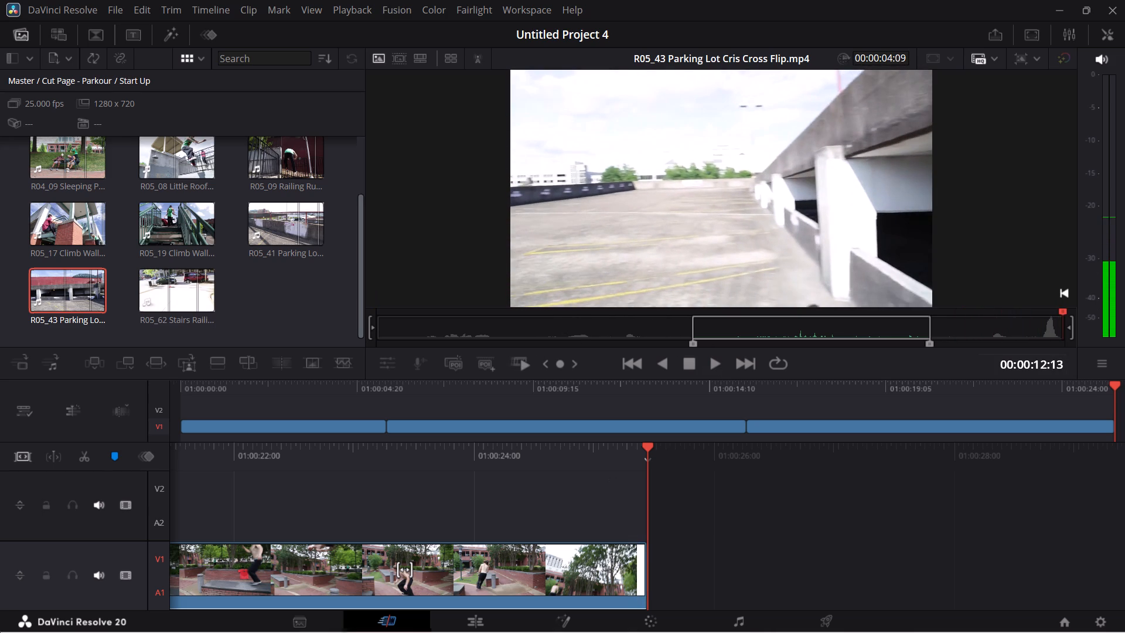
Open R05_62 Stairs Railing and append its marked 00:00:05:16 range to the end of Timeline 1 on V1.
double_click(144, 291)
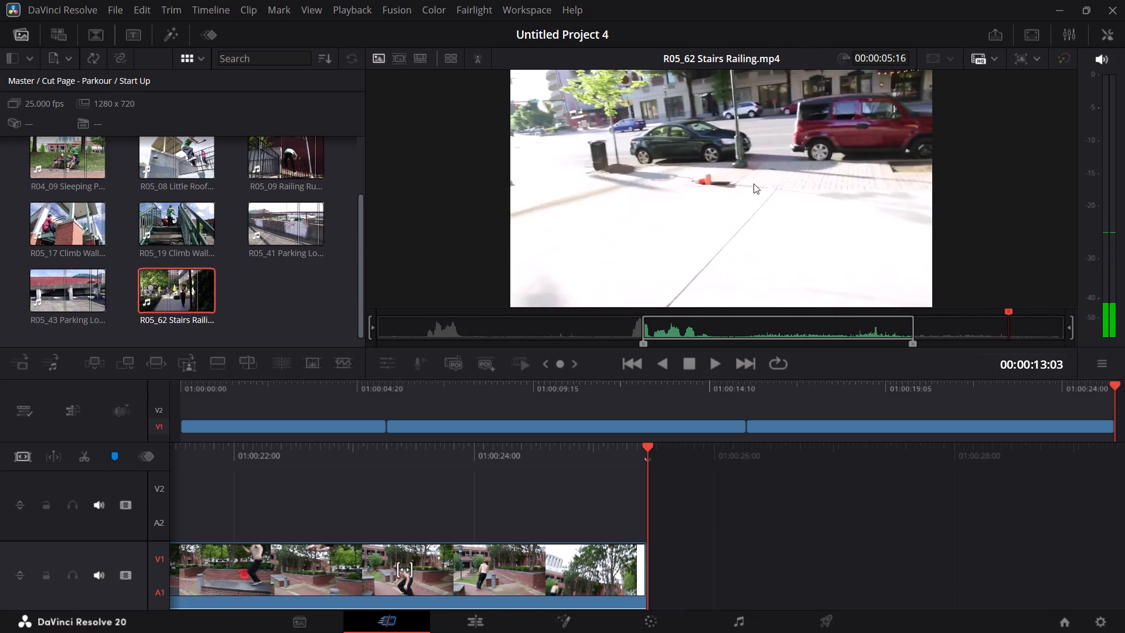
key(shift+F12)
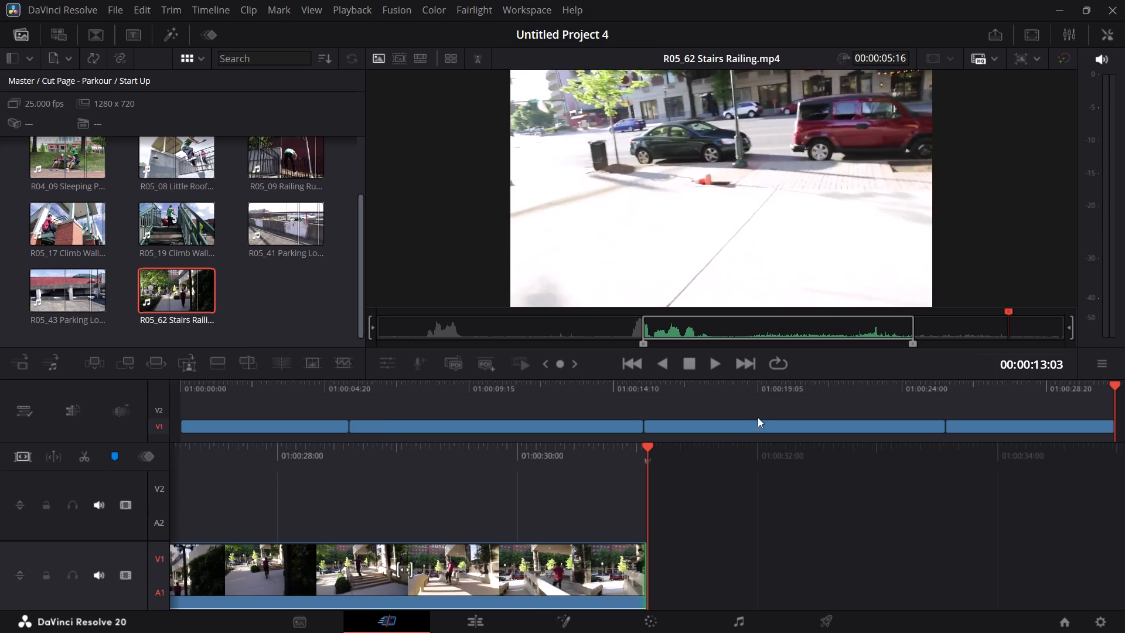
Play Timeline 1 from its start through all four clips, and scrub back from the end into the Fountain Skip clip.
drag(1117, 383, 916, 388)
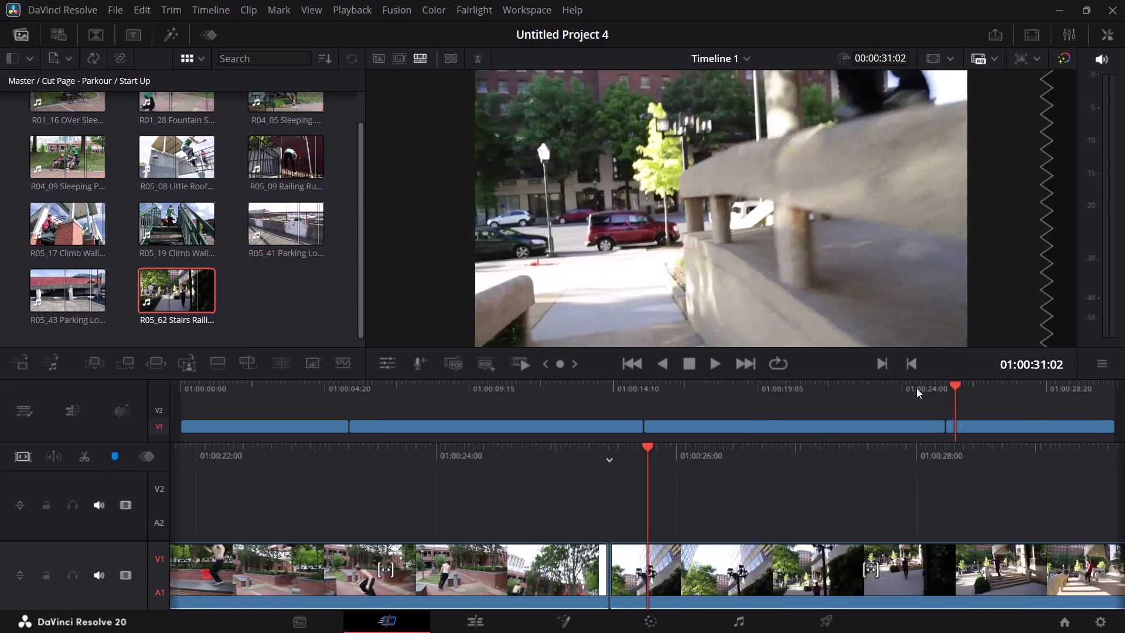
drag(916, 388, 163, 390)
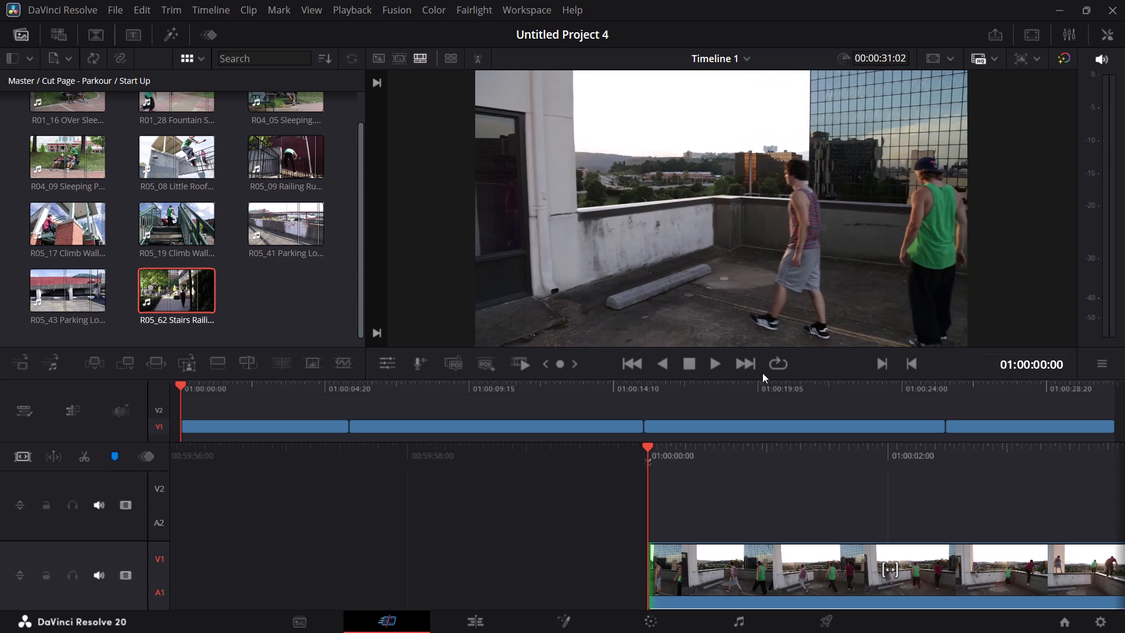
click(711, 365)
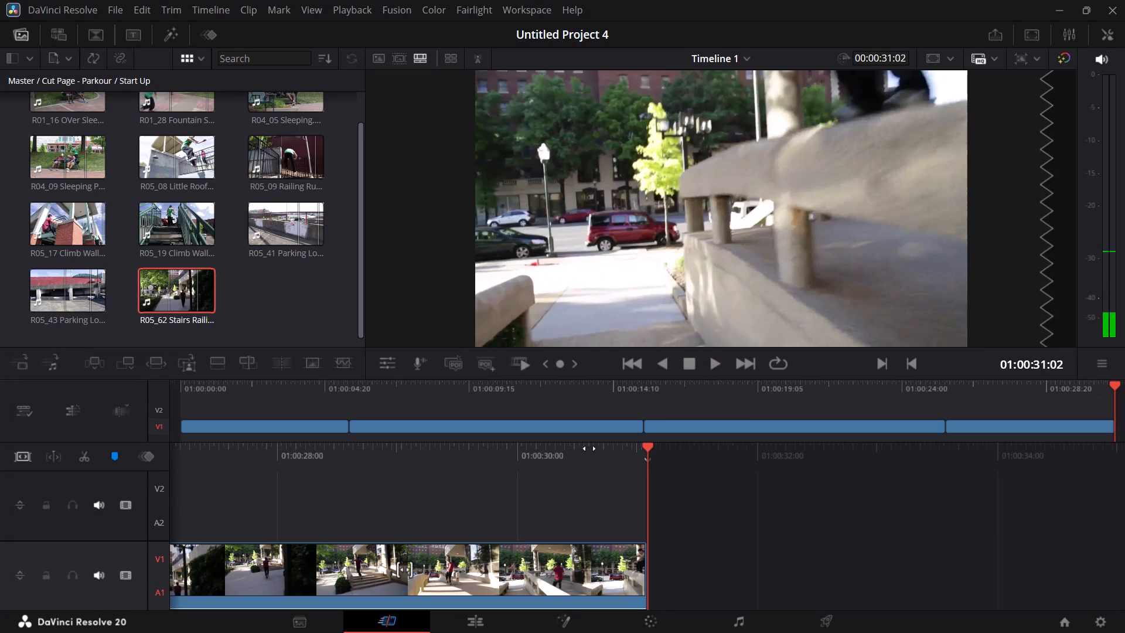
drag(1112, 384, 1024, 402)
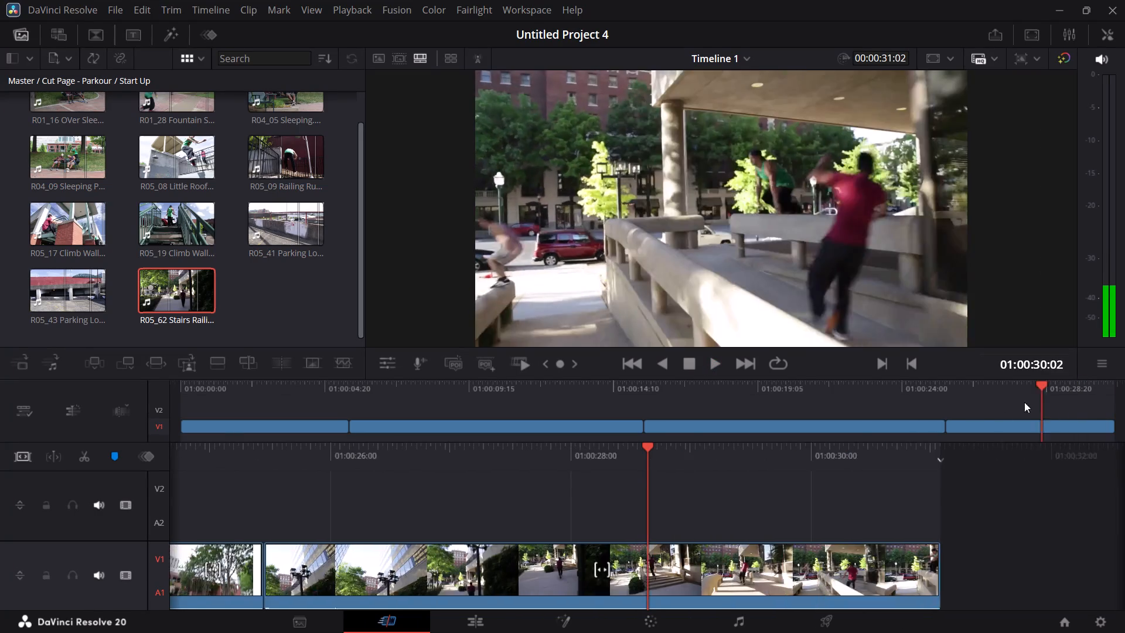
drag(1024, 402, 841, 440)
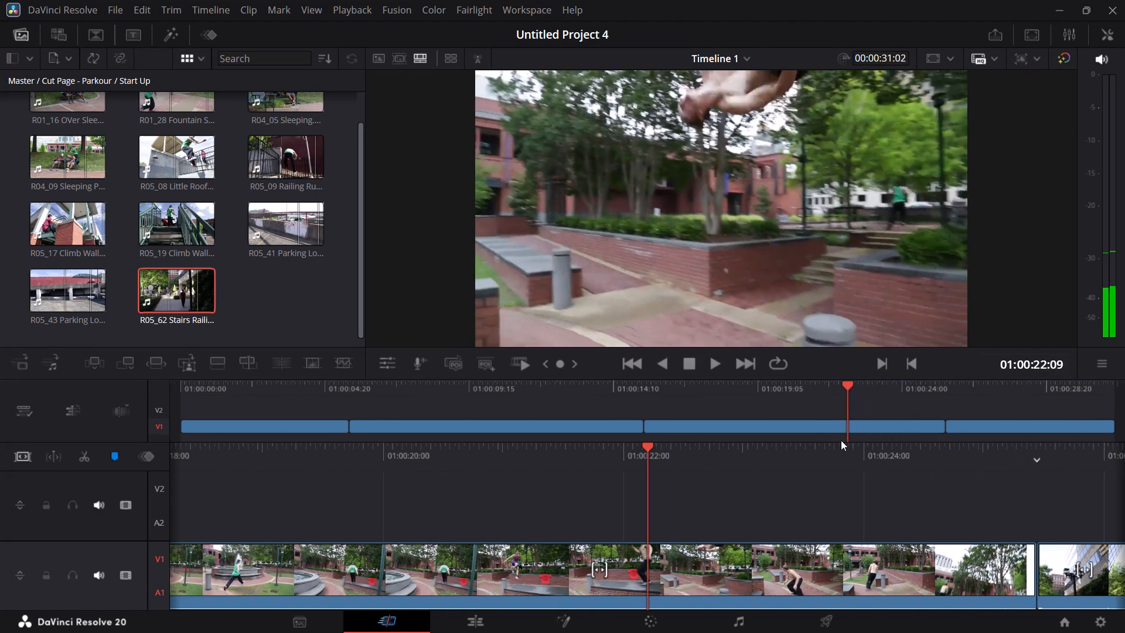
Roll the cut between the Fountain Skip and Stairs Railing clips on V1 to about 01:00:26:05, and scrub up to the new cut.
drag(841, 440, 941, 440)
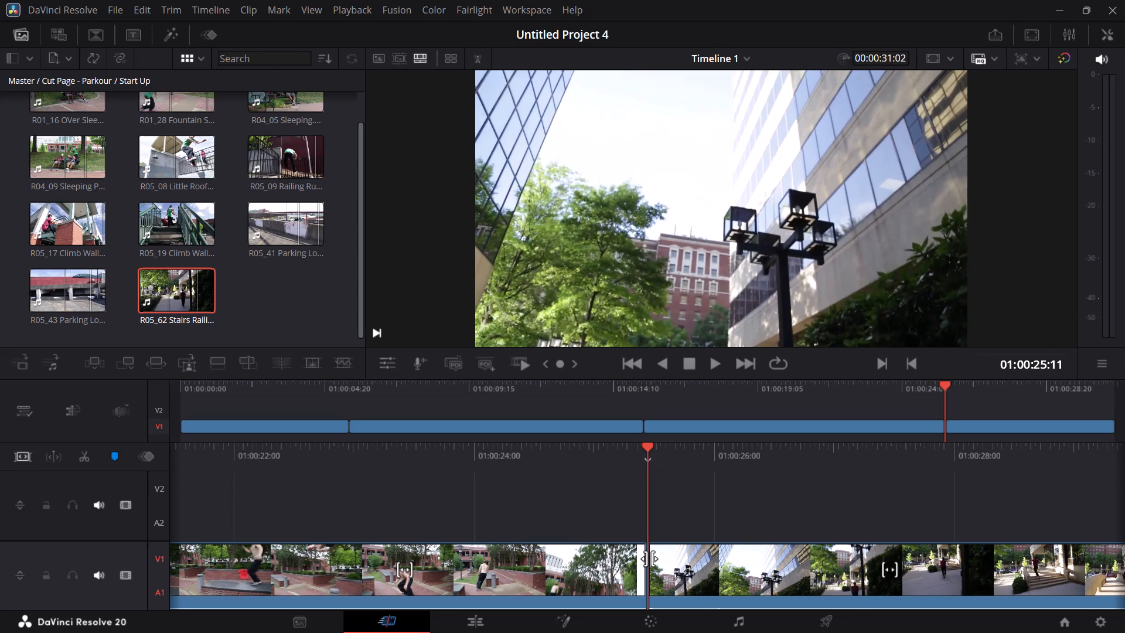
drag(649, 559, 664, 560)
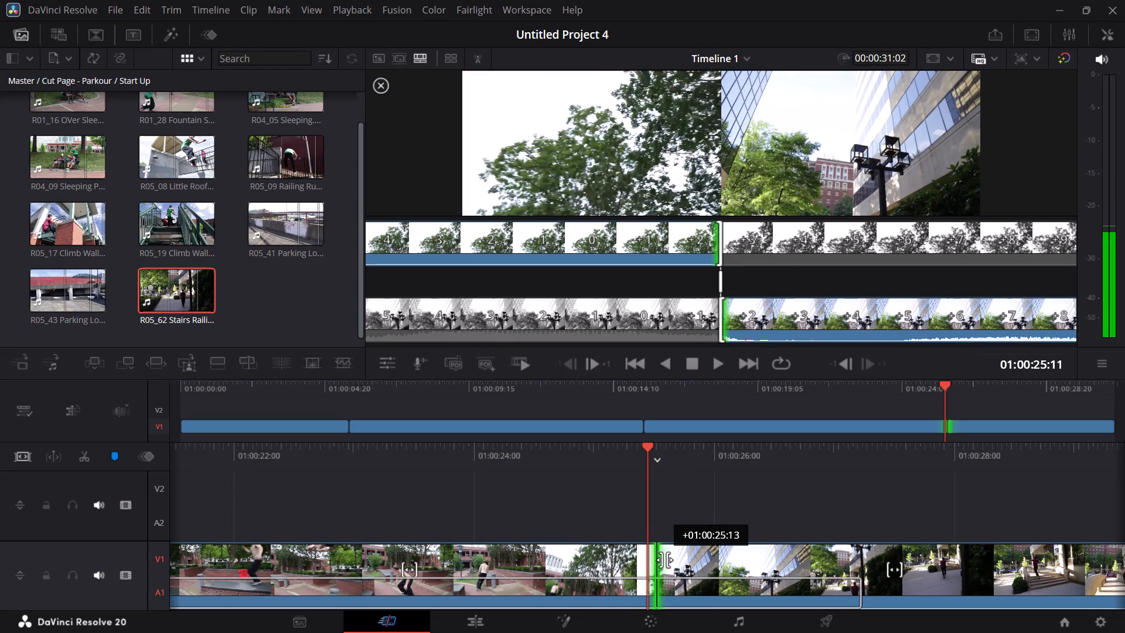
drag(664, 560, 695, 567)
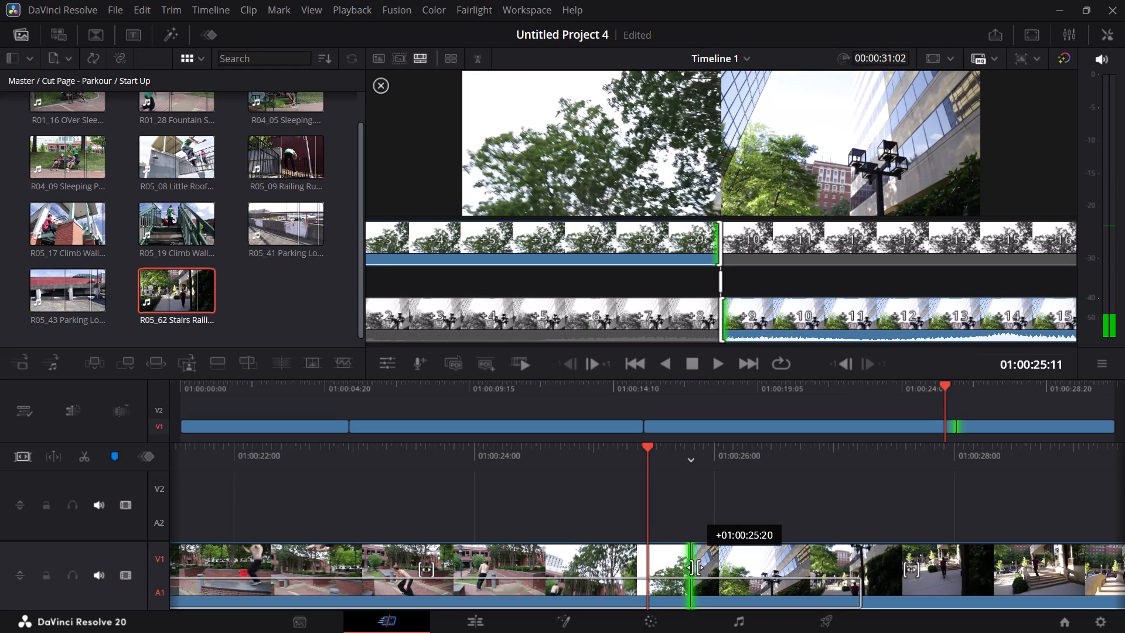
drag(695, 567, 722, 576)
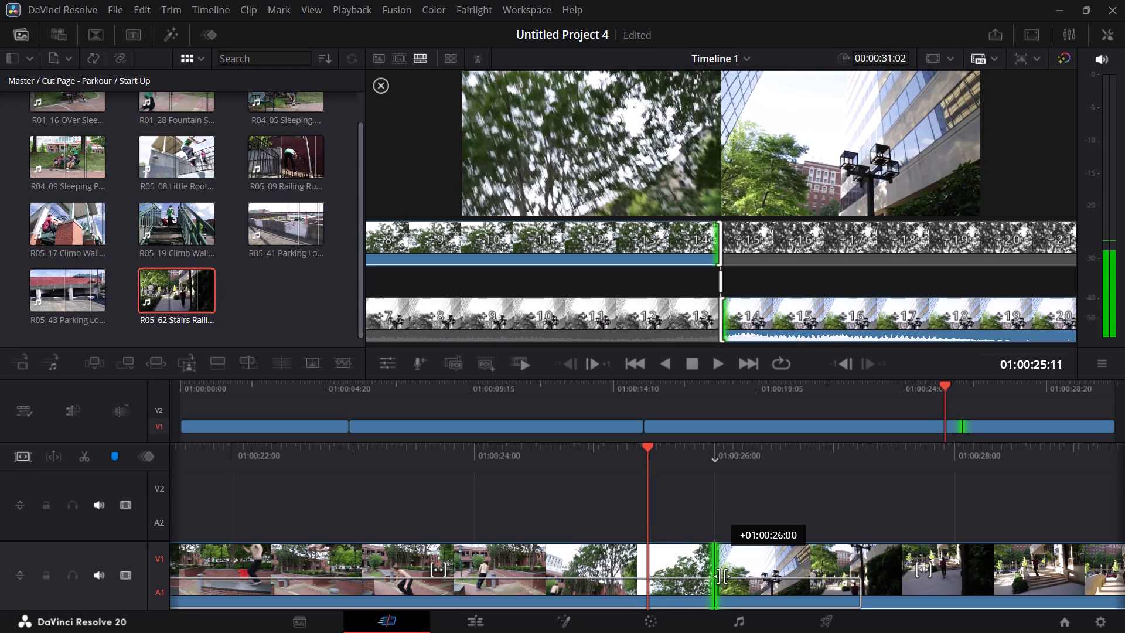
drag(722, 576, 743, 586)
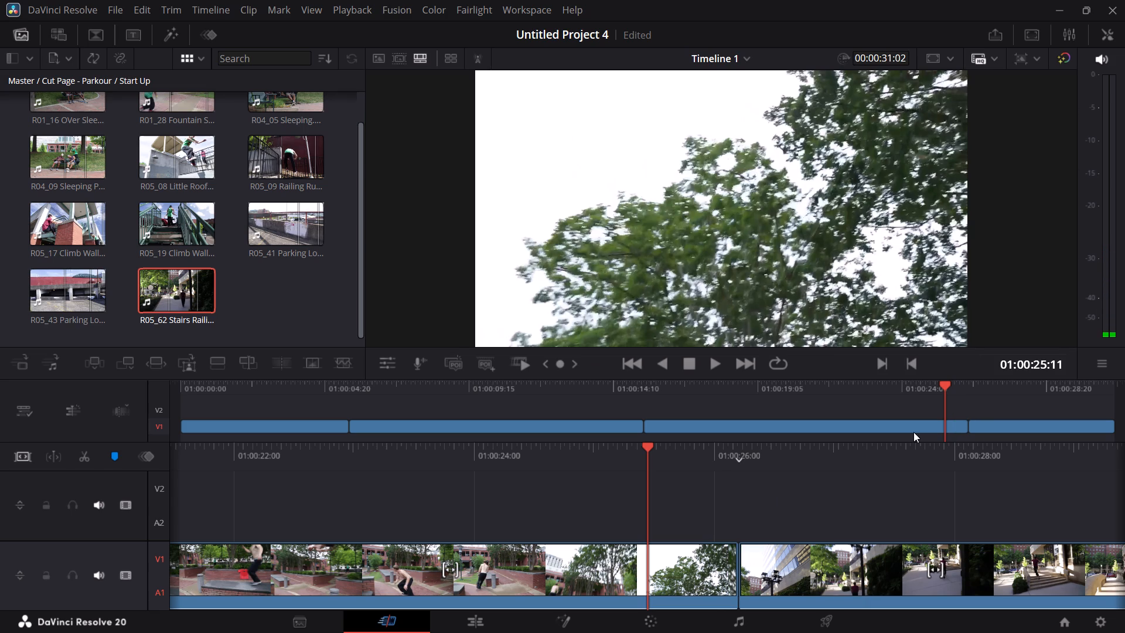
drag(943, 387, 949, 389)
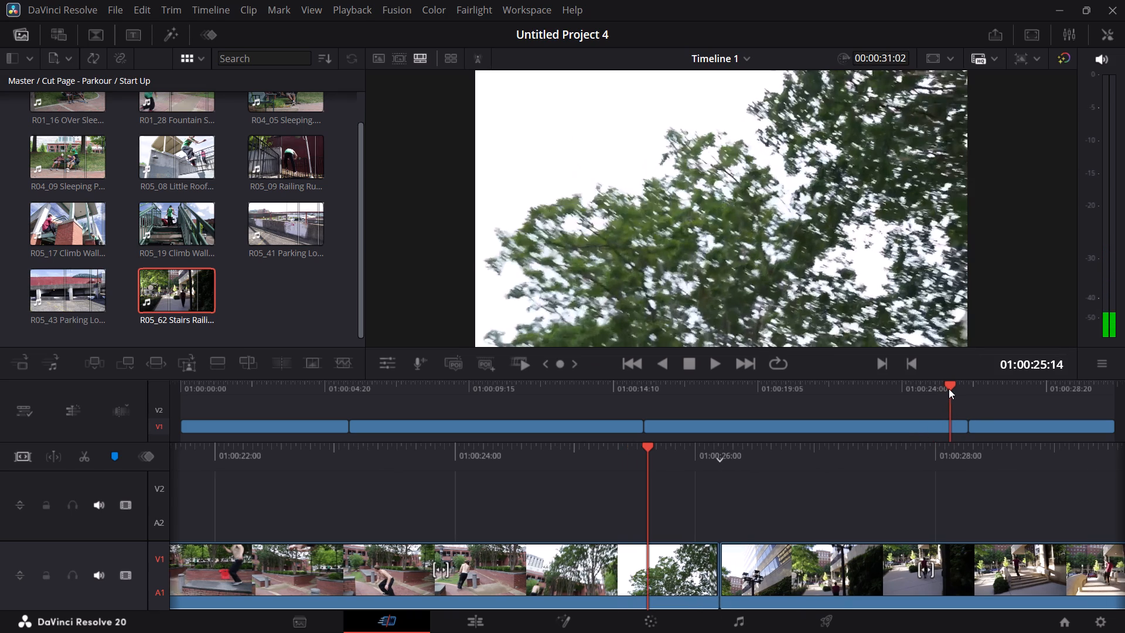
drag(949, 389, 963, 396)
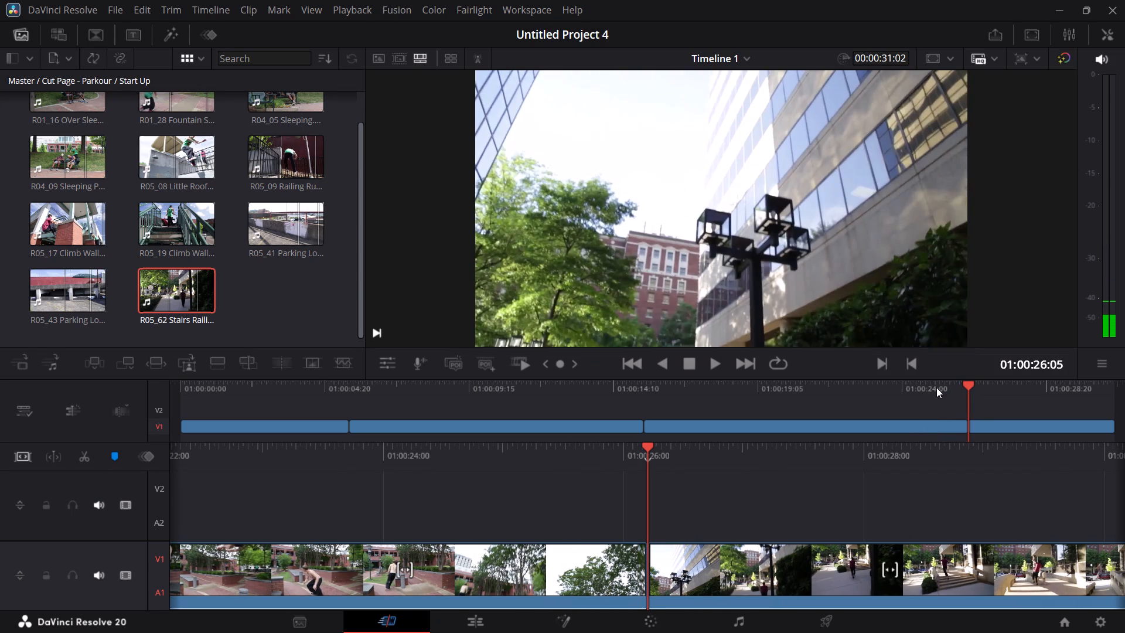